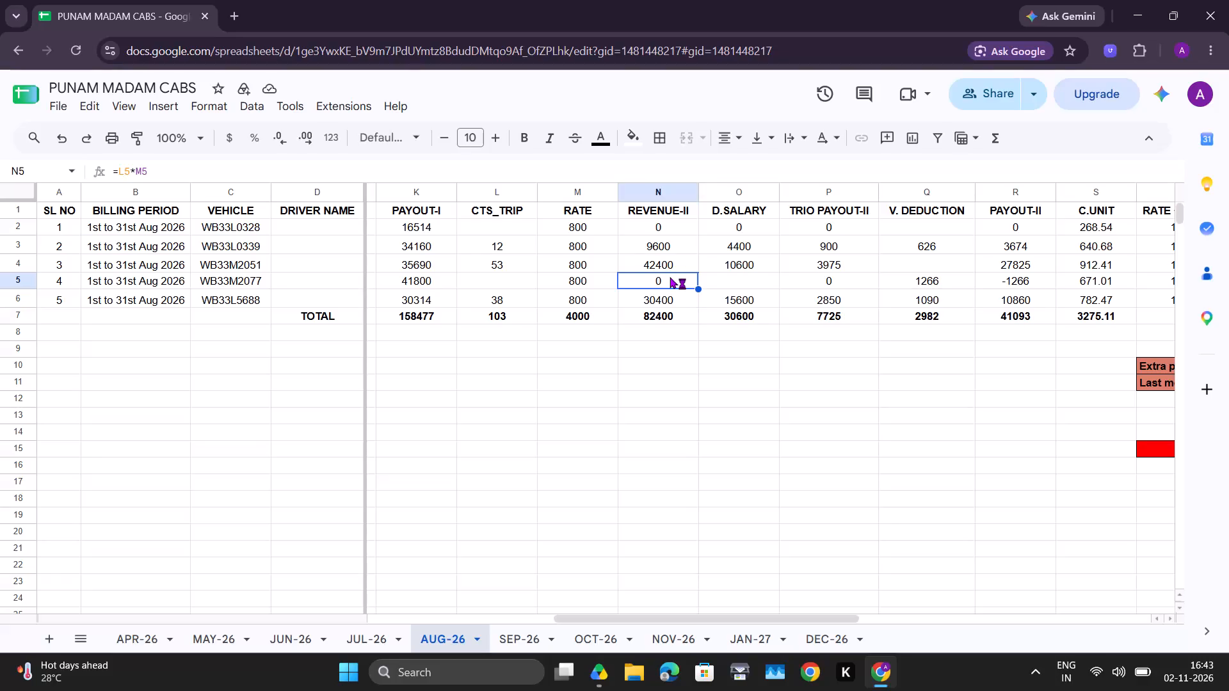
scroll(670, 276, left, 3)
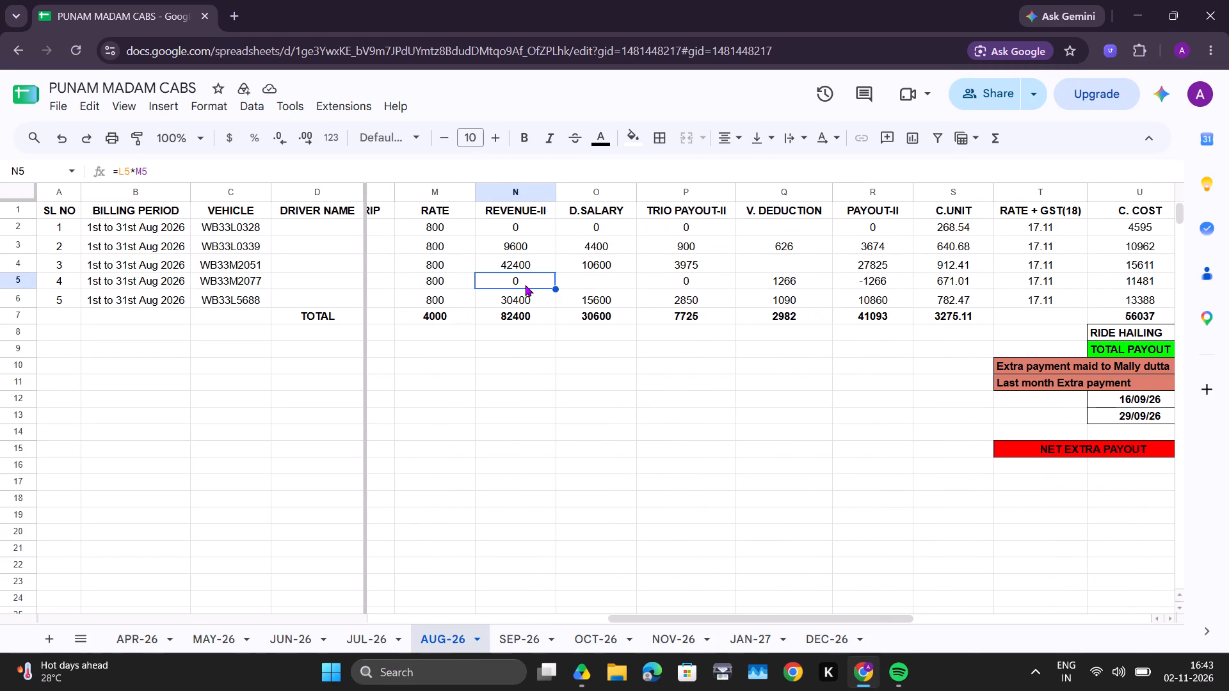
click(19, 283)
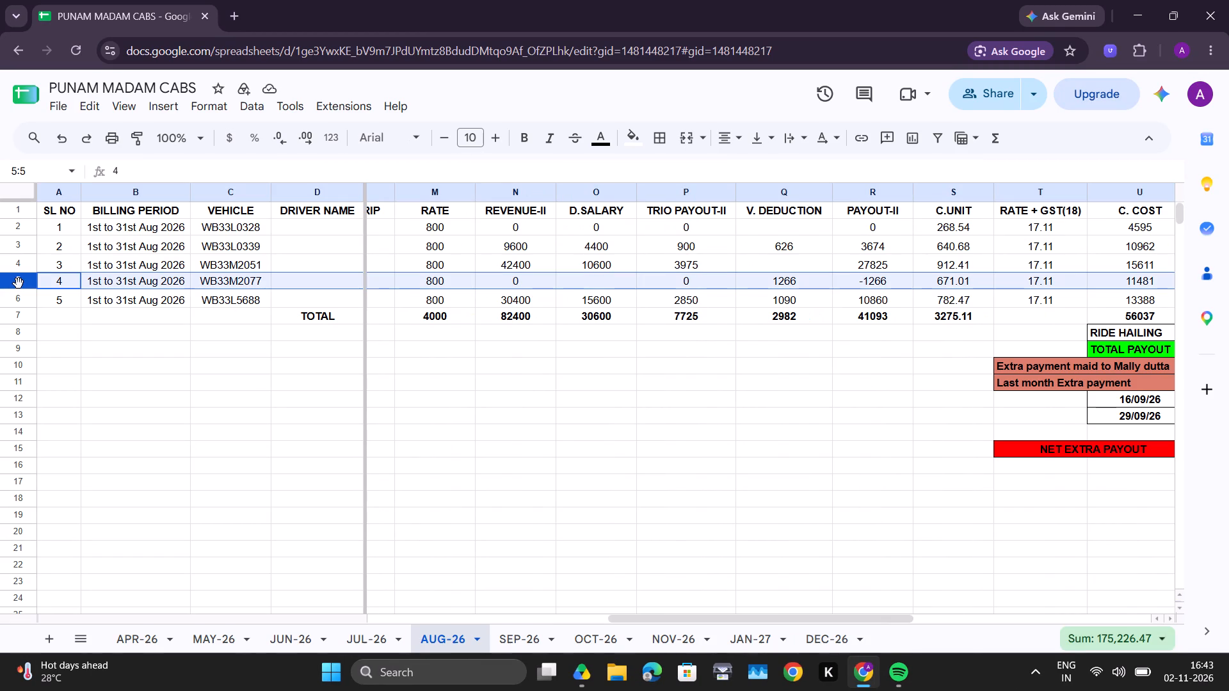
scroll(485, 372, right, 1)
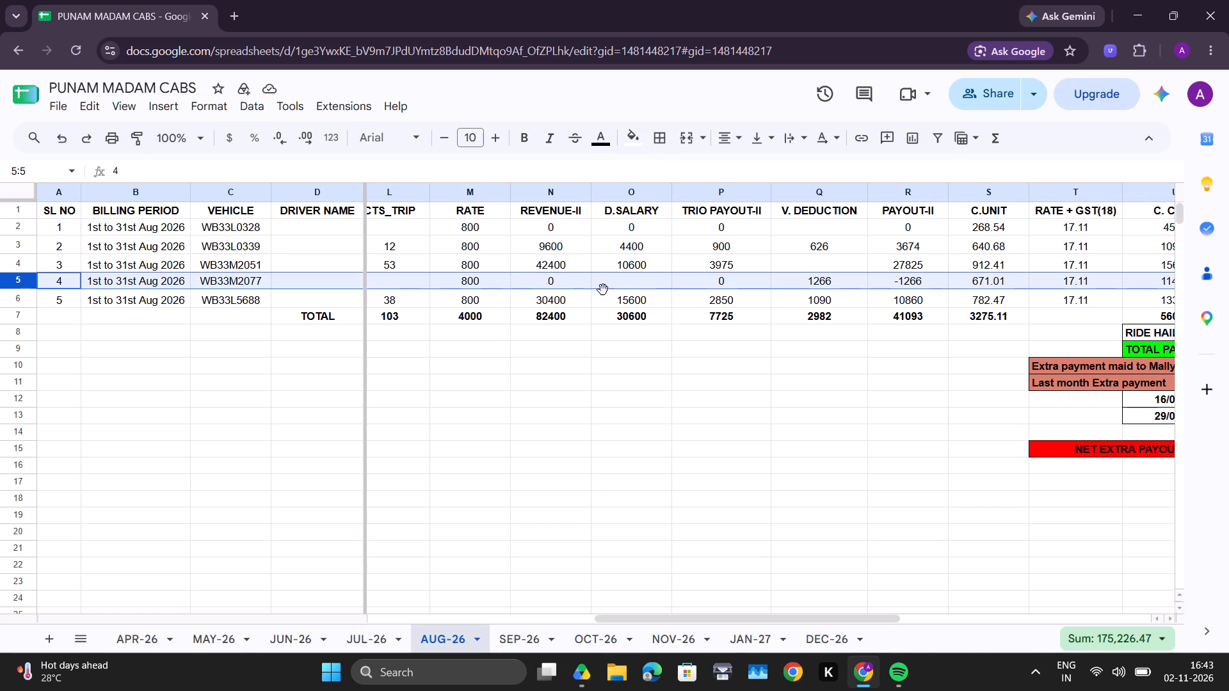
scroll(582, 283, right, 1)
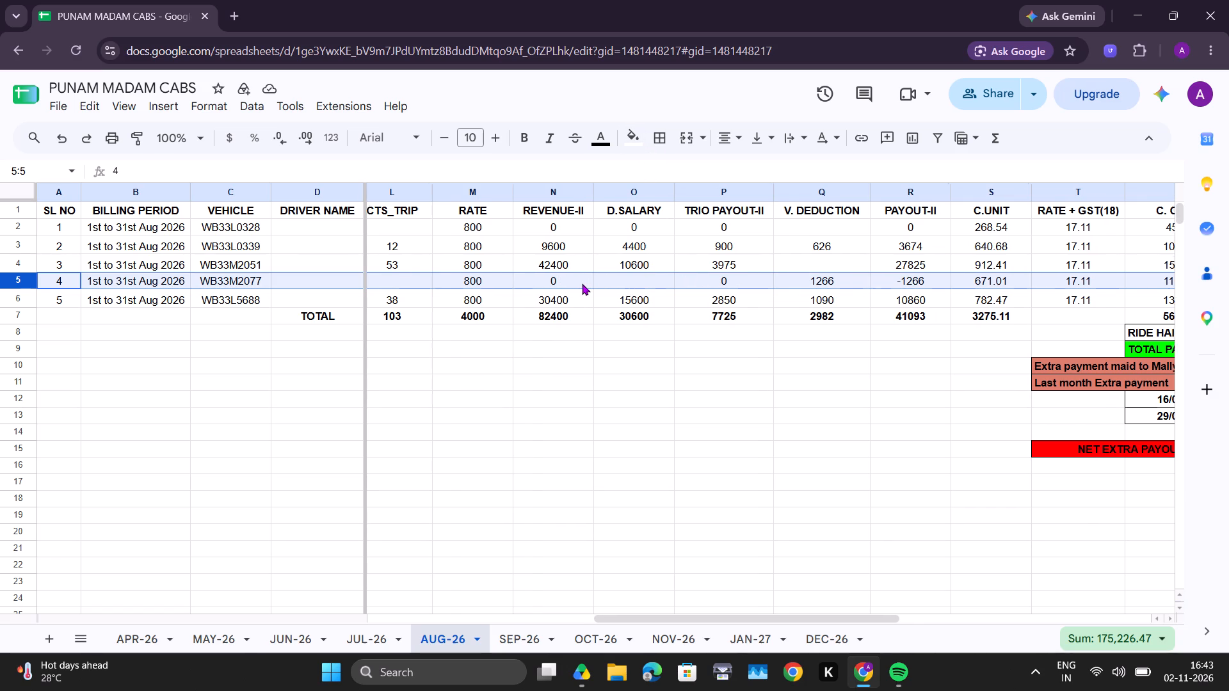
scroll(582, 283, right, 1)
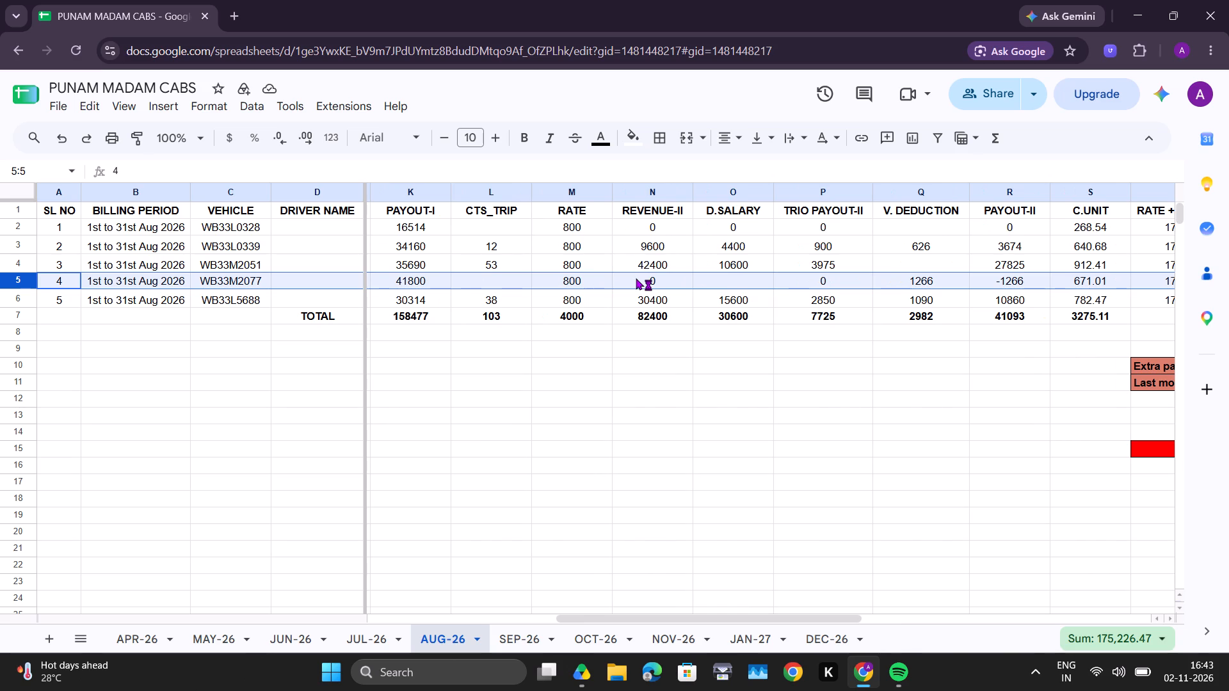
click(666, 226)
scroll(666, 226, right, 1)
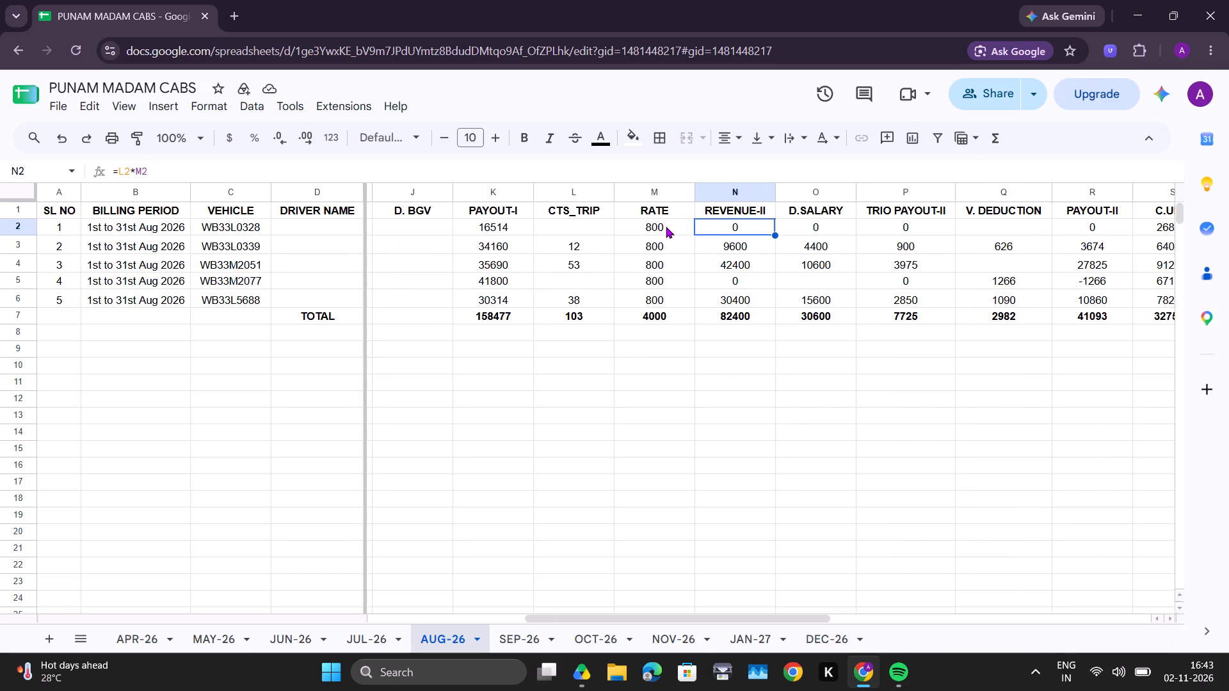
scroll(666, 226, left, 4)
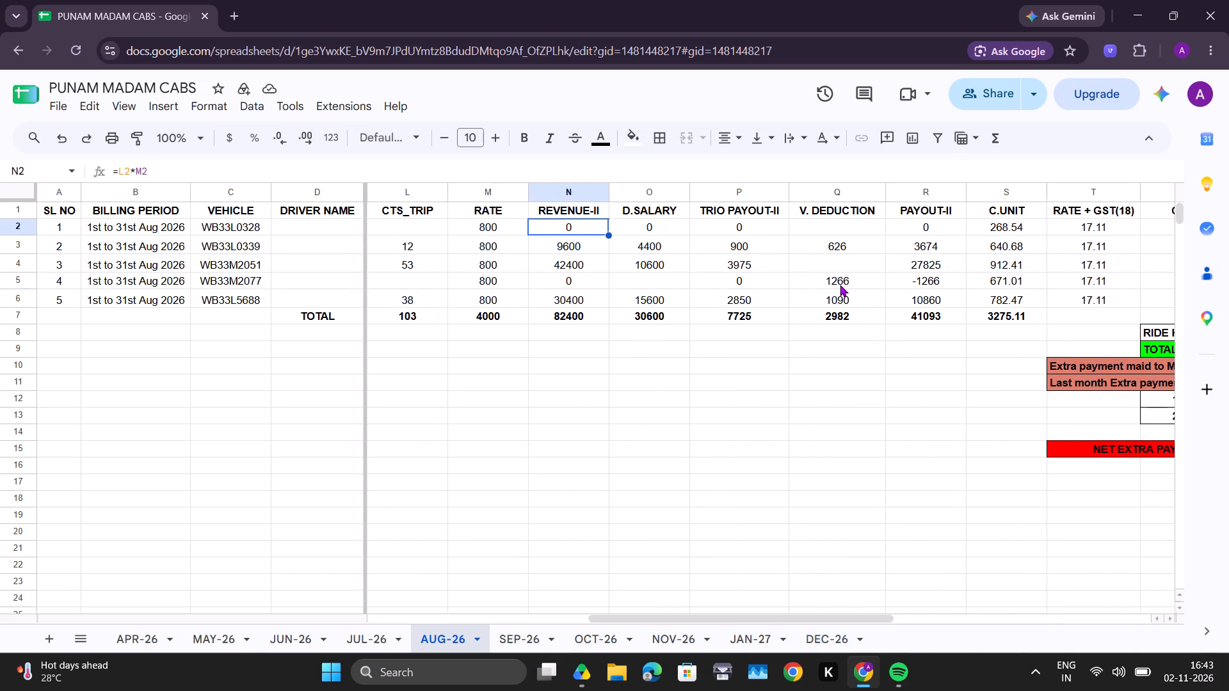
click(840, 285)
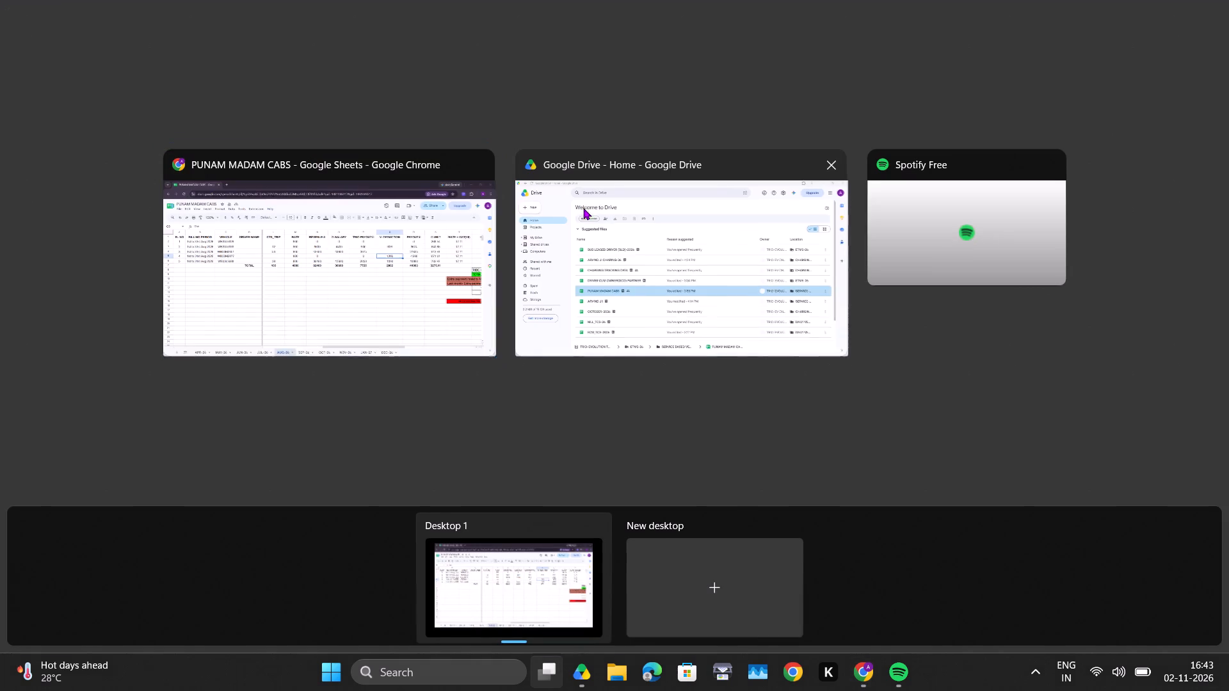
Switch to Google Drive and open the FINAL MIS-2026 folder under ETMS-26 in the TRIO-EVOLUTION TEAM WORK shared drive.
click(570, 310)
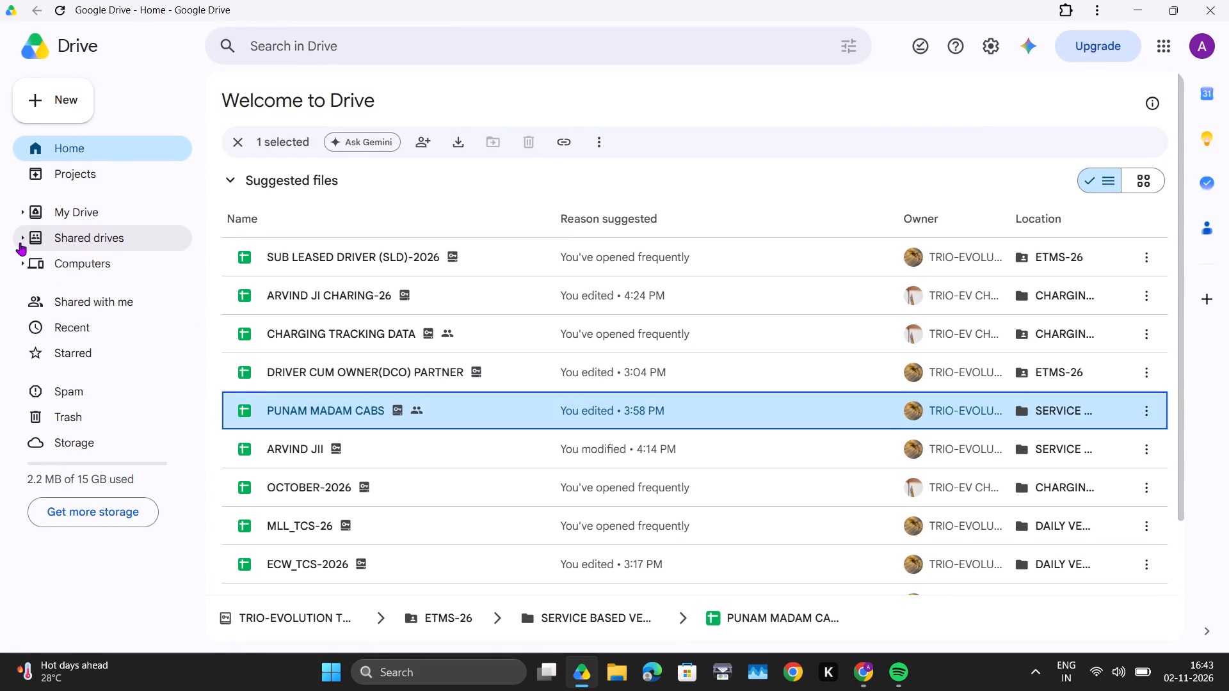
click(20, 242)
click(22, 240)
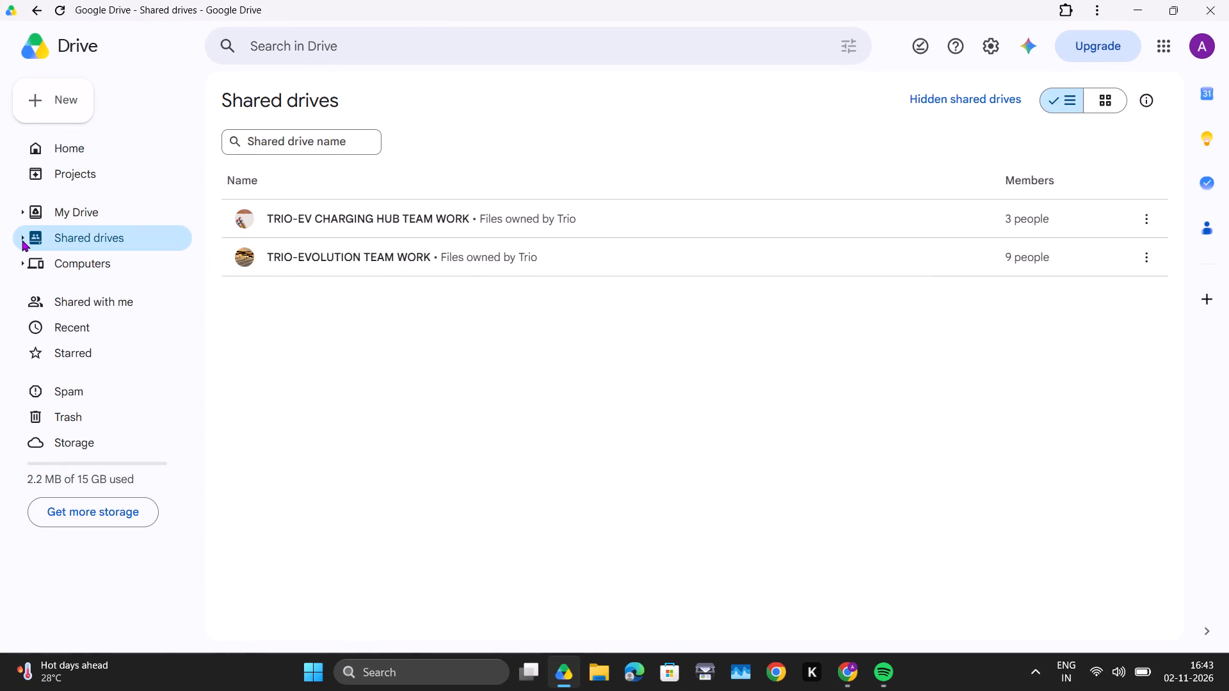
click(38, 292)
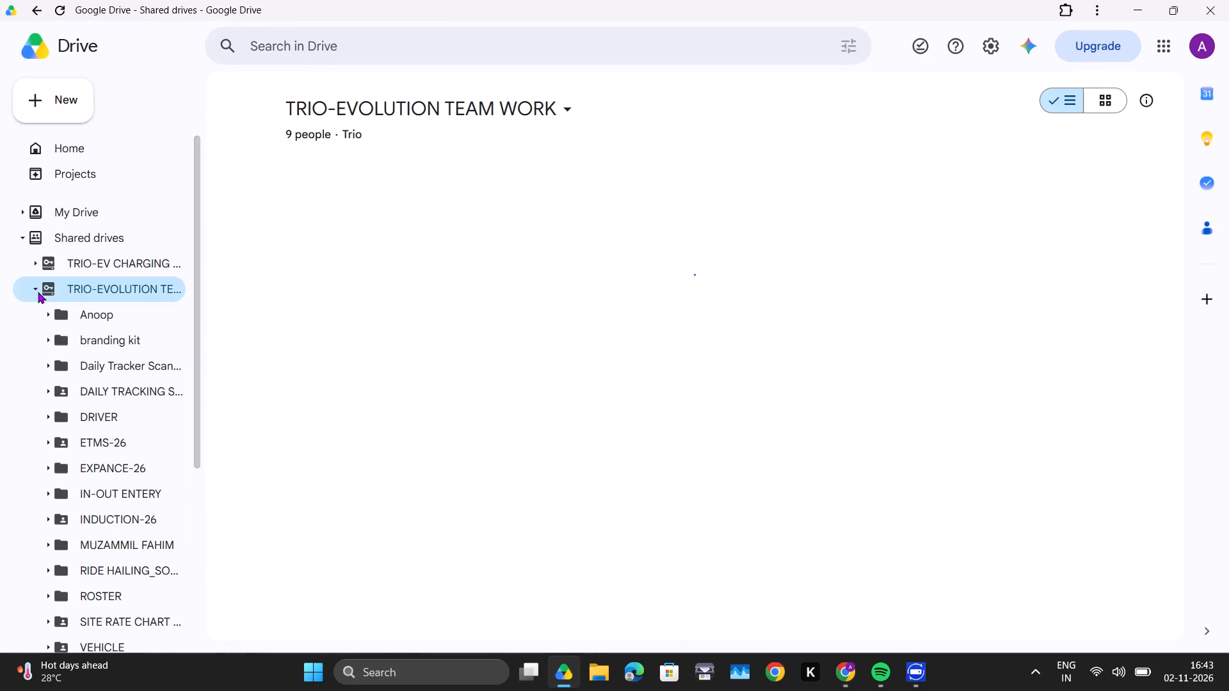
click(84, 446)
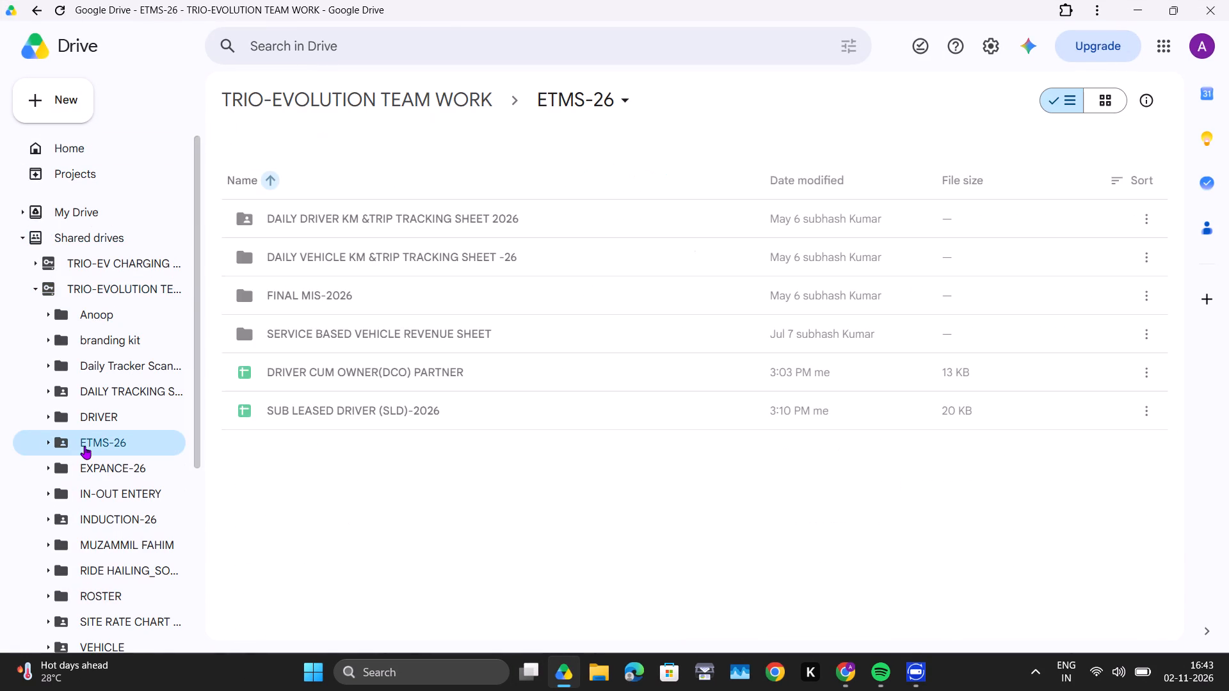
double_click(306, 288)
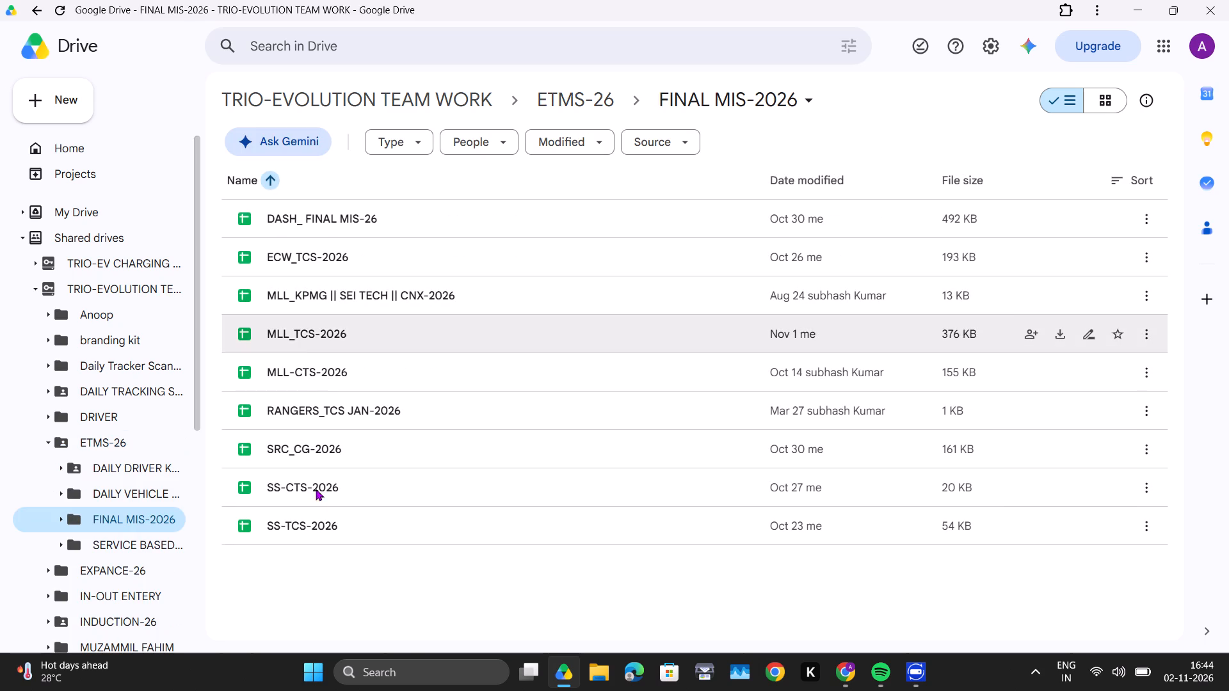
double_click(317, 523)
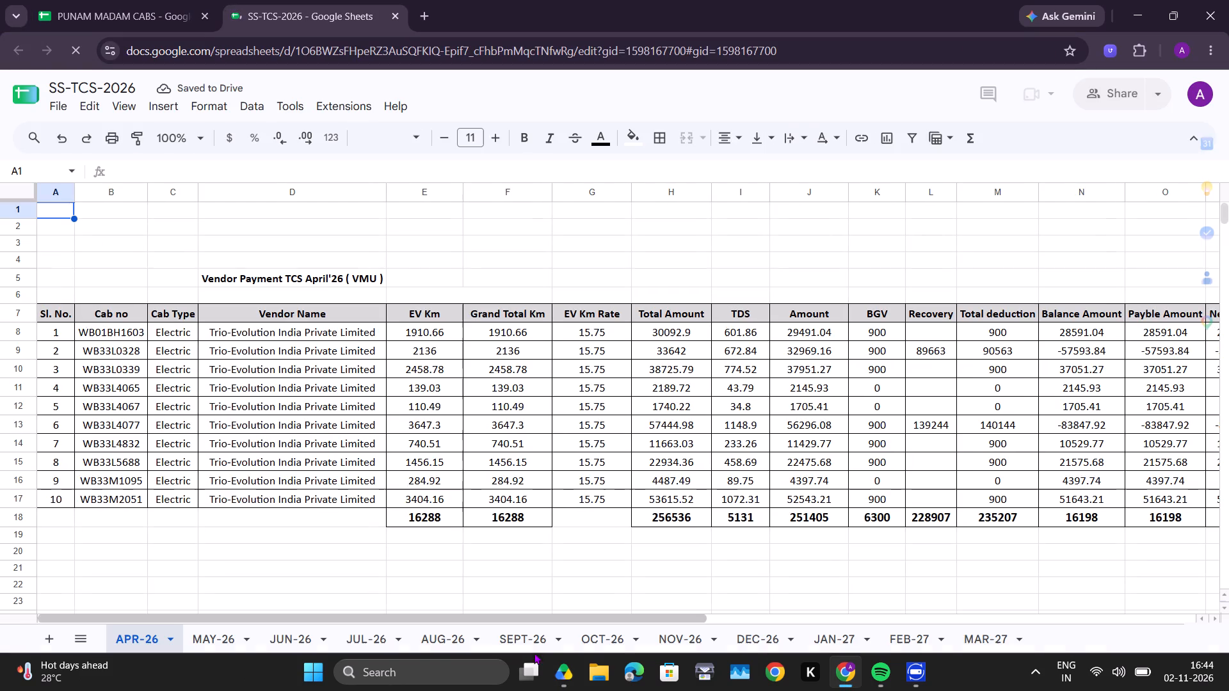
click(463, 632)
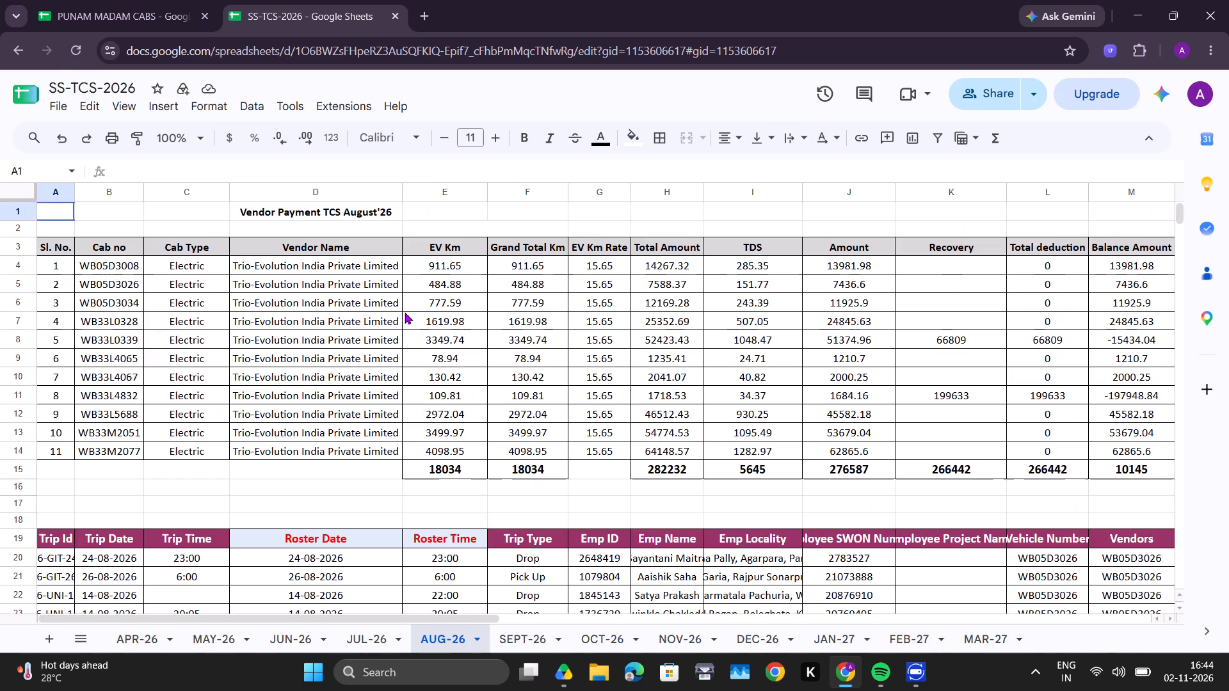
click(17, 323)
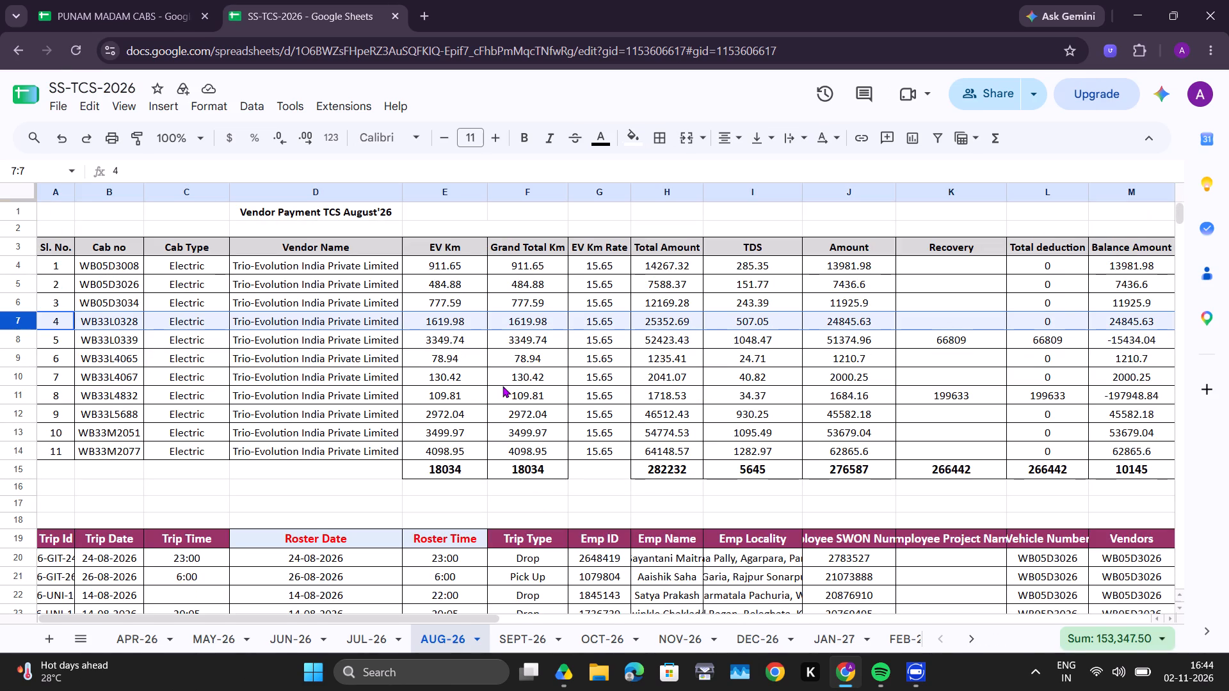
scroll(502, 374, down, 2)
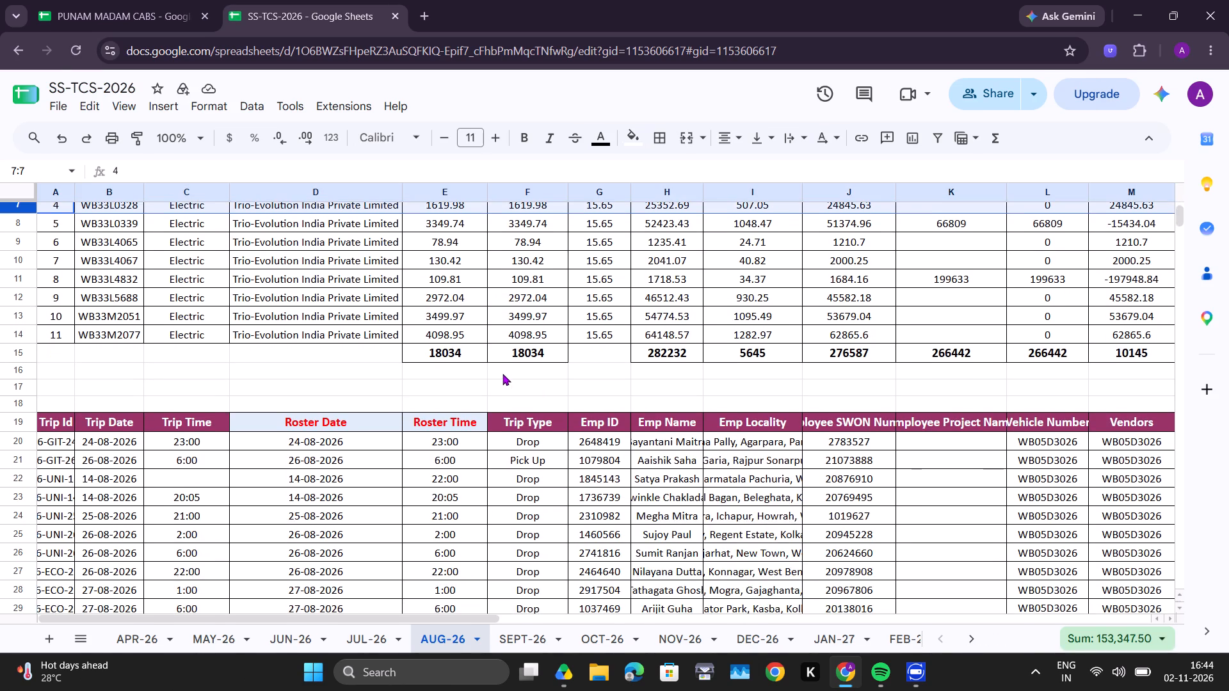
scroll(502, 374, down, 2)
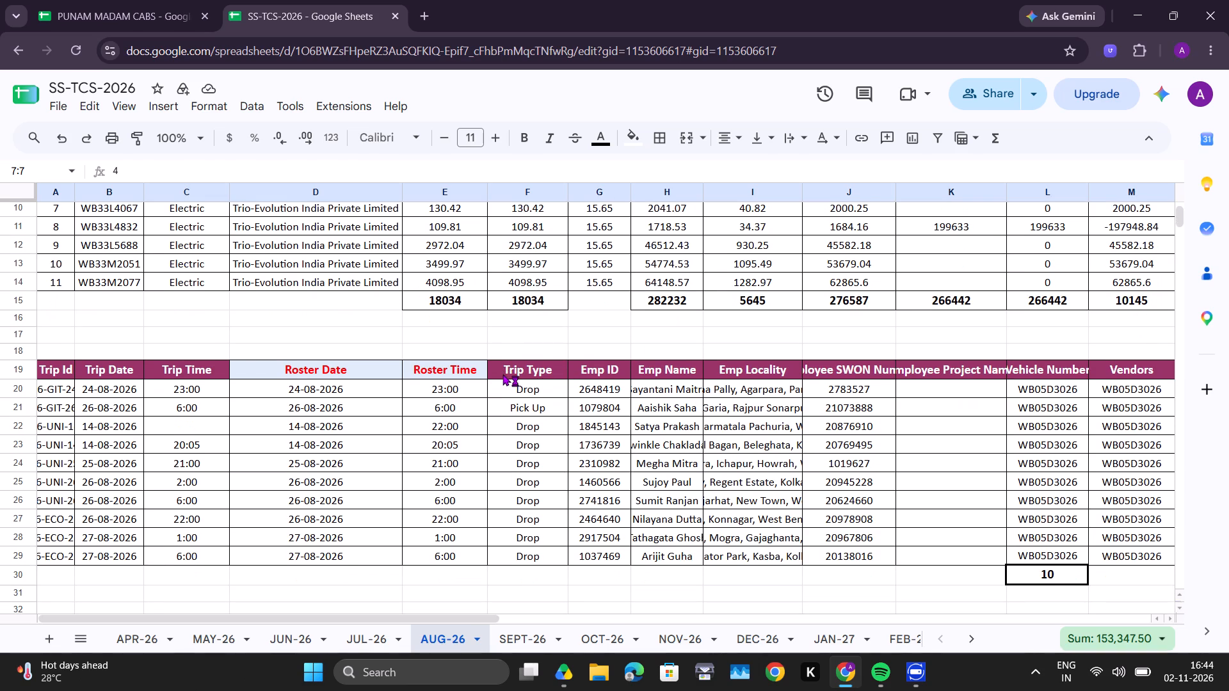
scroll(479, 478, right, 3)
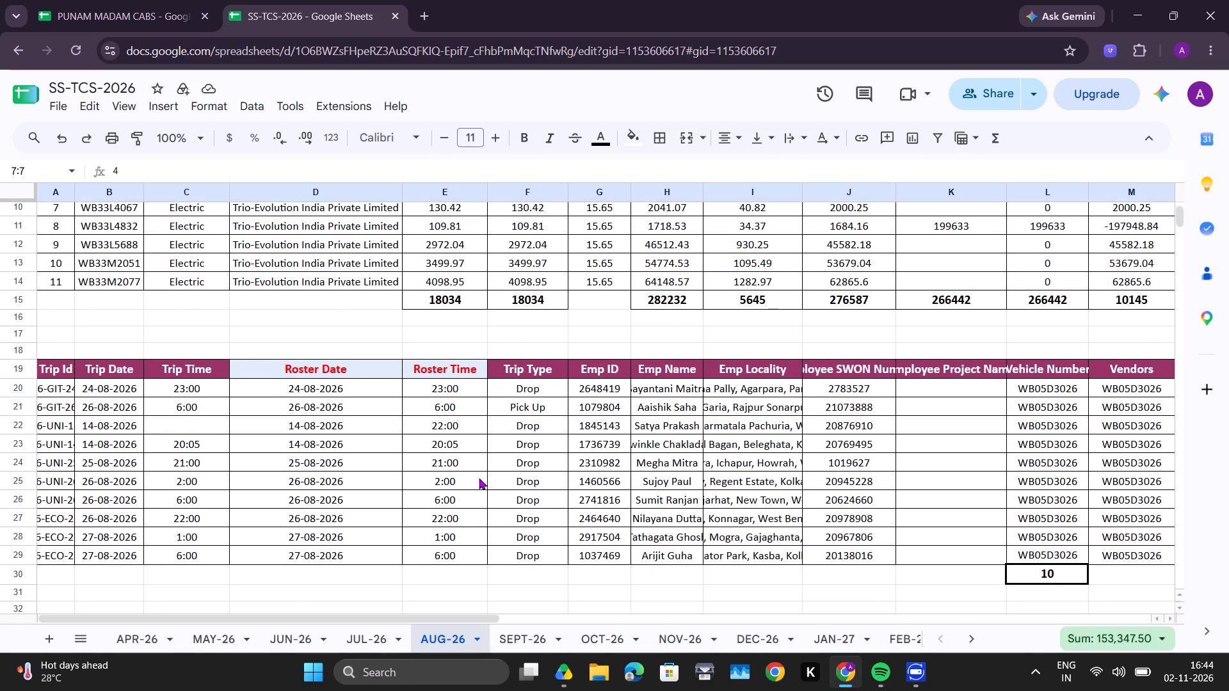
Open SS-CTS-2026 from the same Google Drive folder and compare its AUG-26 cab trips with the PUNAM MADAM CABS sheet.
click(663, 157)
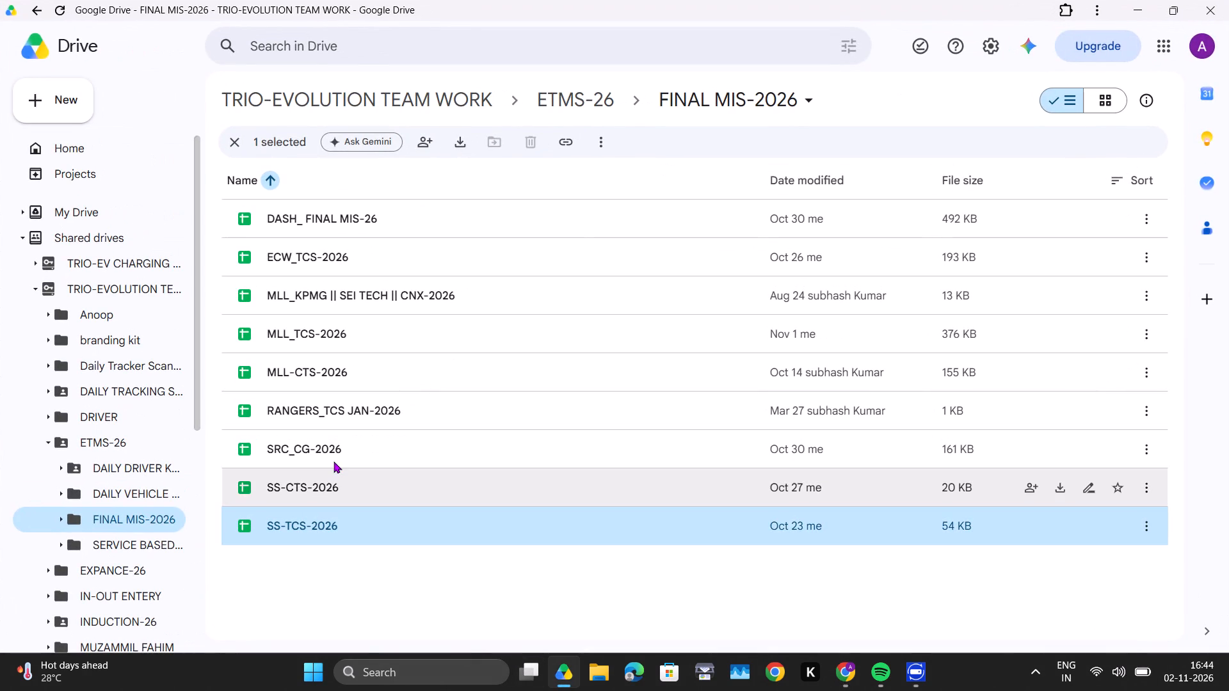
double_click(319, 477)
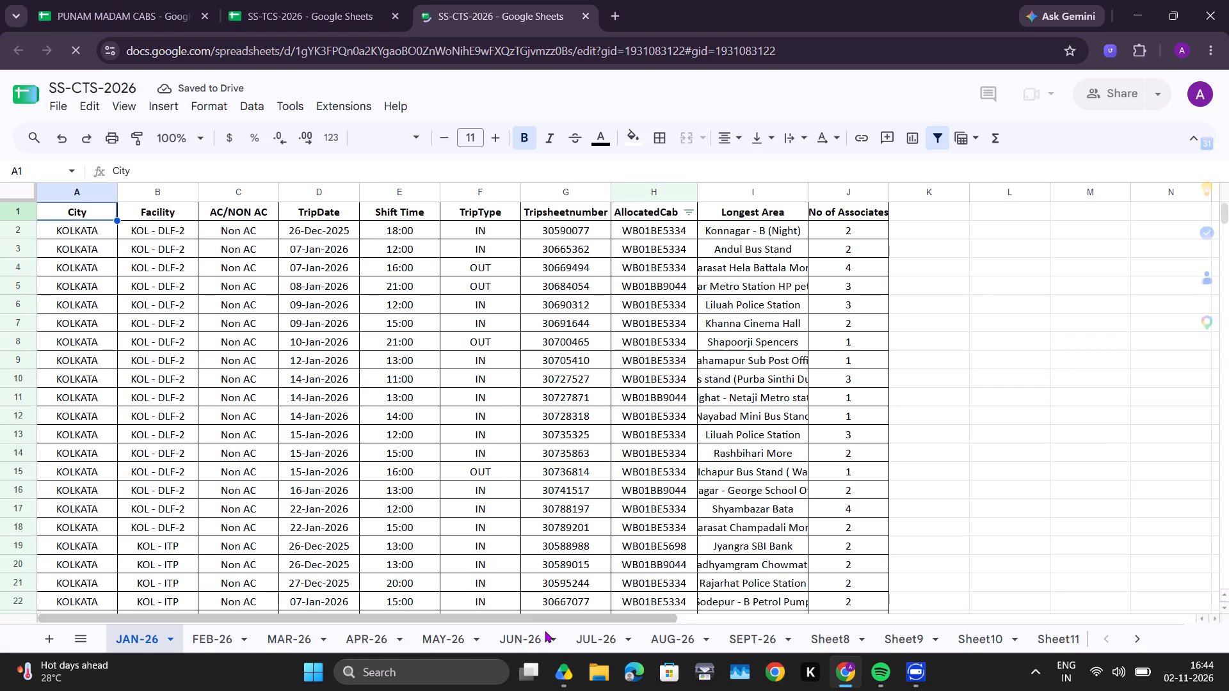
click(687, 629)
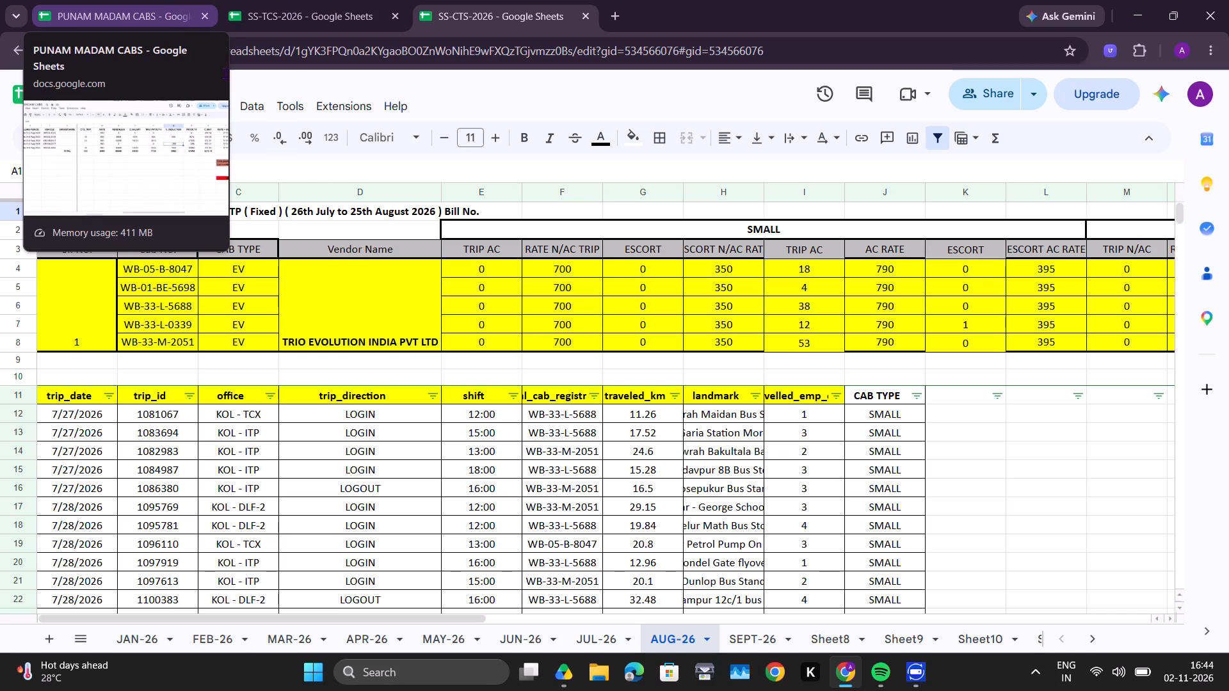
click(181, 0)
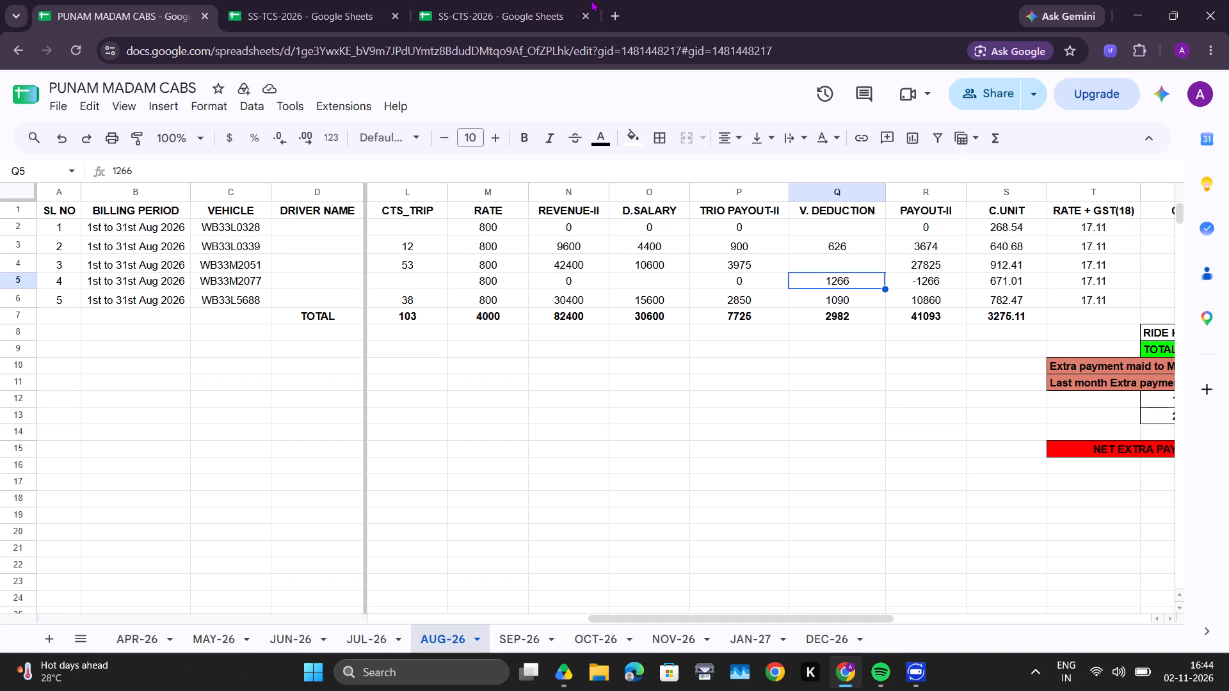
click(461, 0)
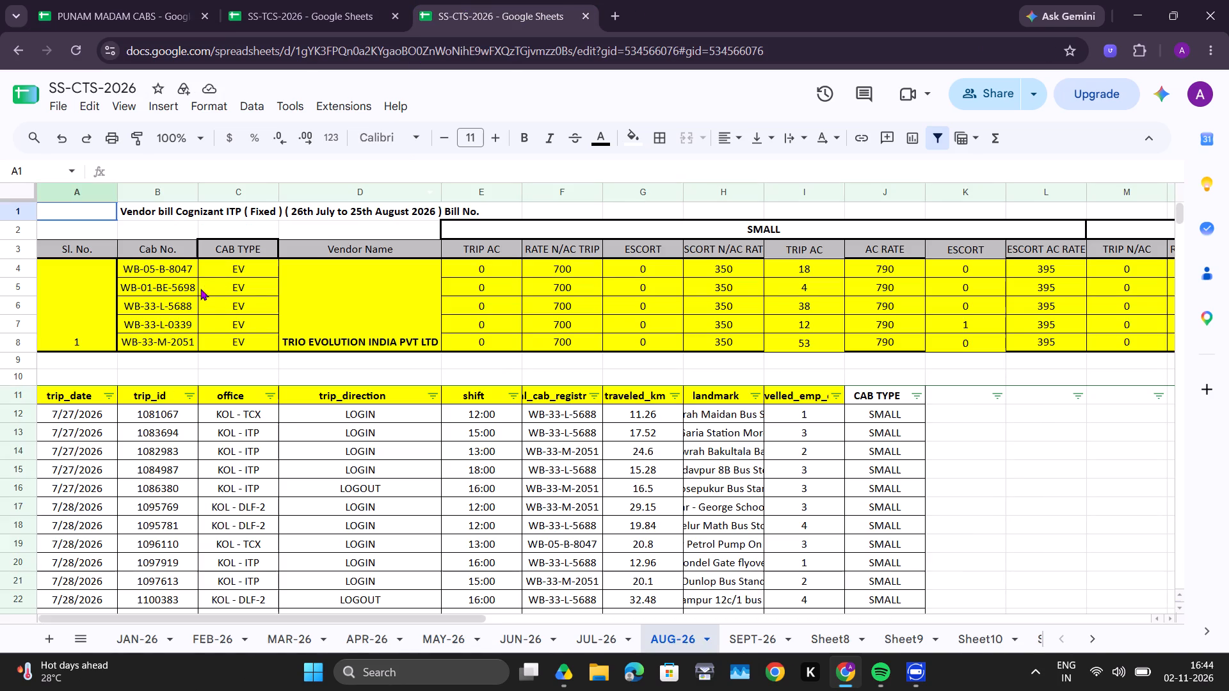
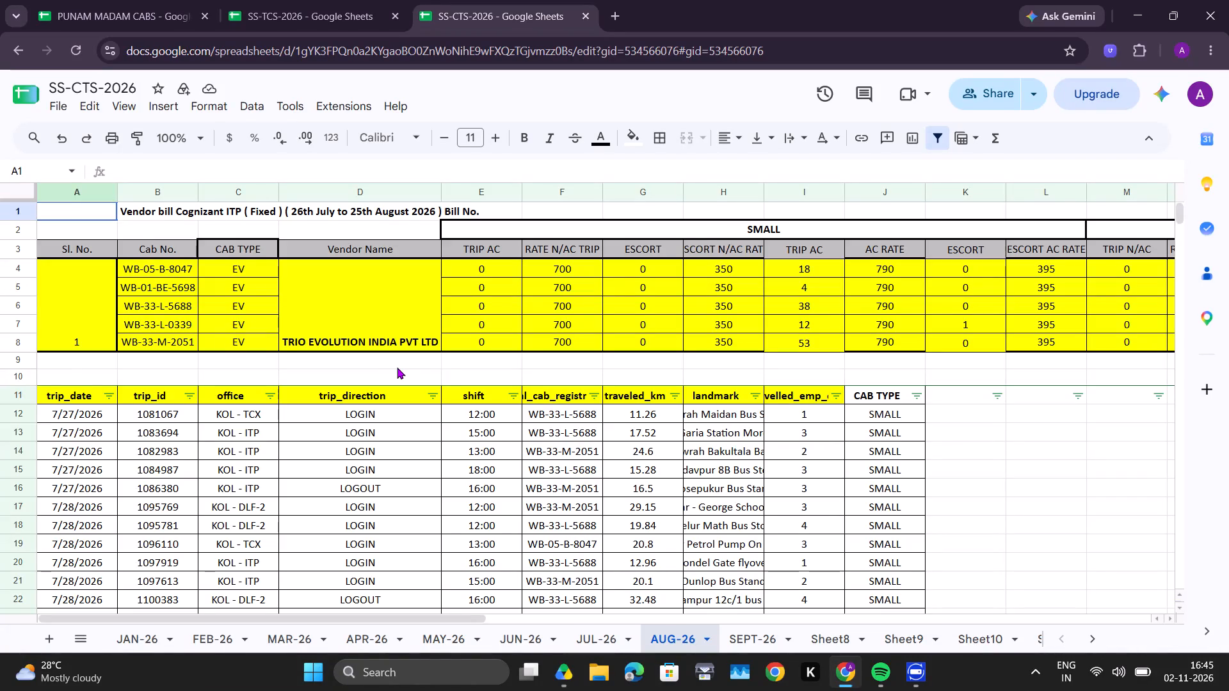
Select the merged Vendor Name cell for the EV cabs in the AUG-26 vendor bill summary to check the vendor.
click(397, 367)
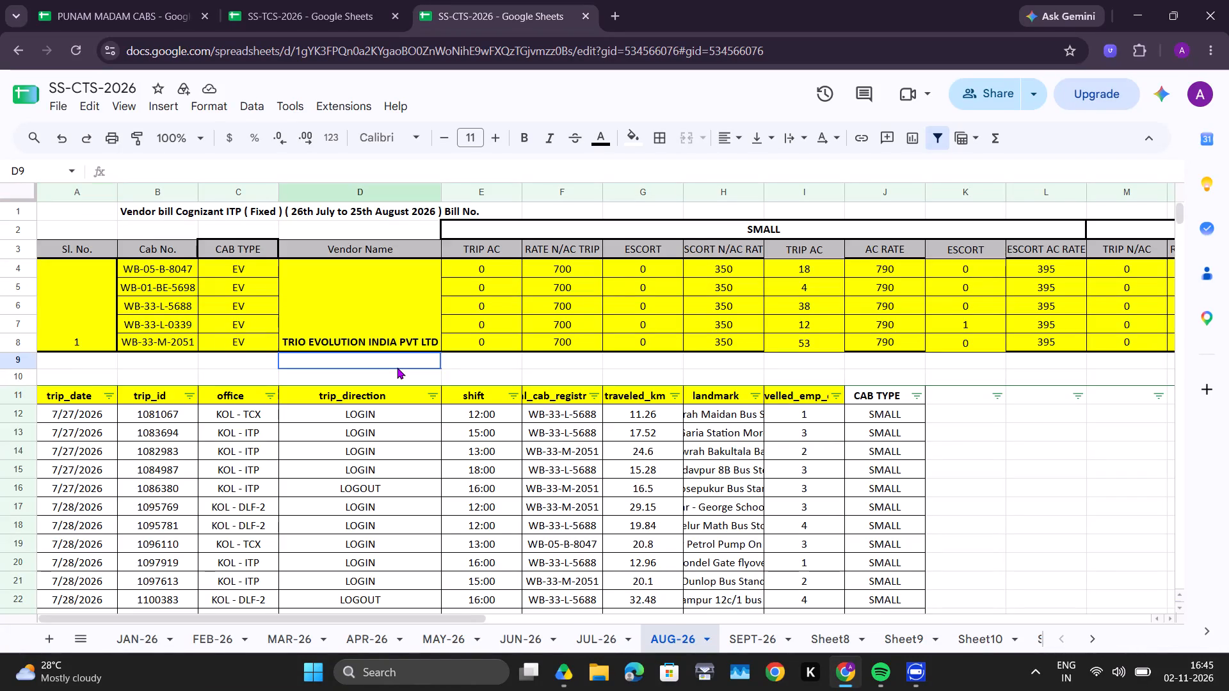
click(335, 298)
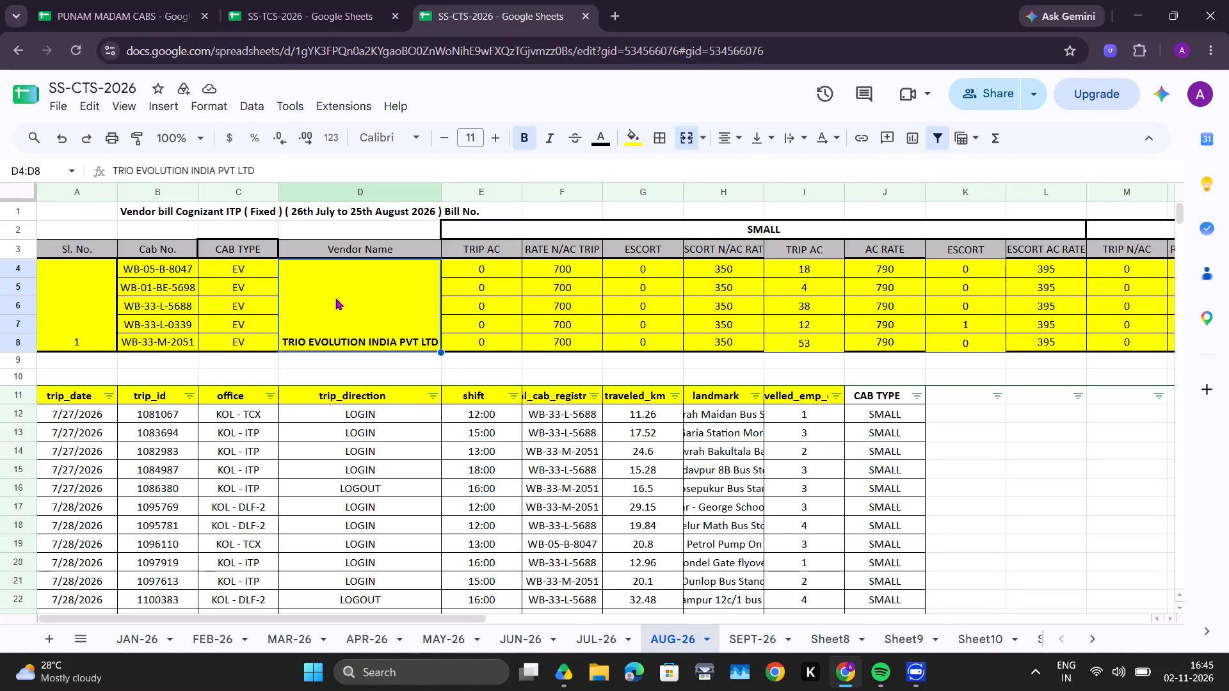
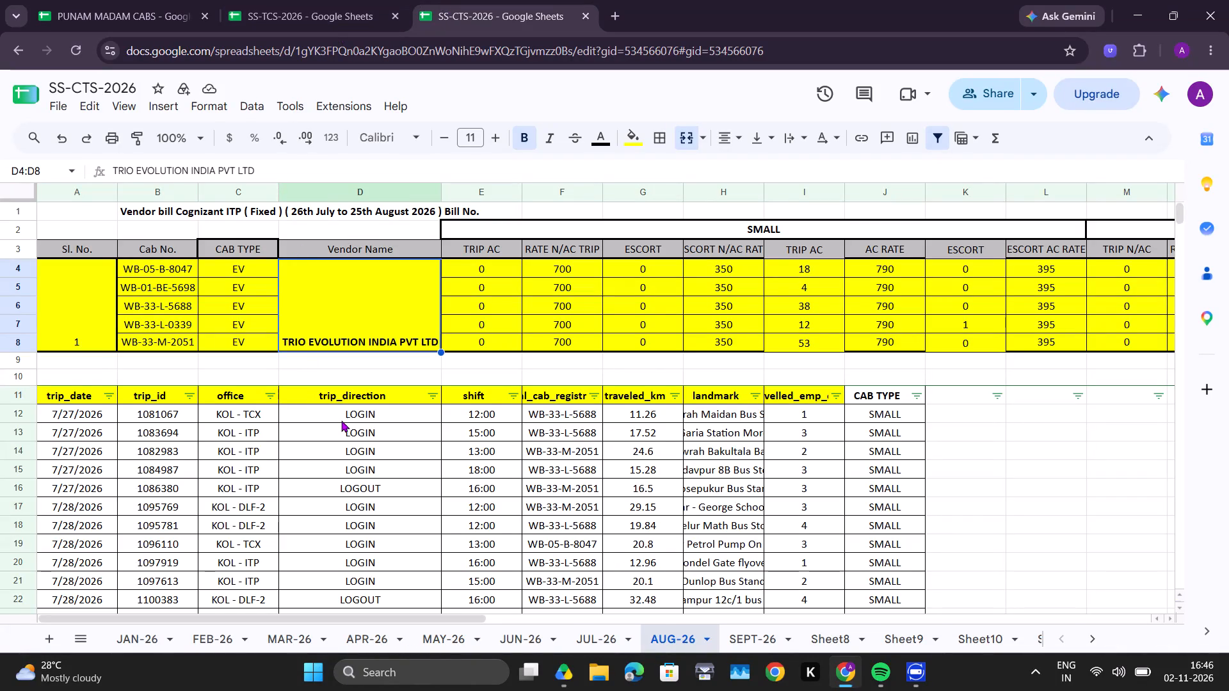
scroll(355, 466, down, 3)
scroll(355, 466, up, 5)
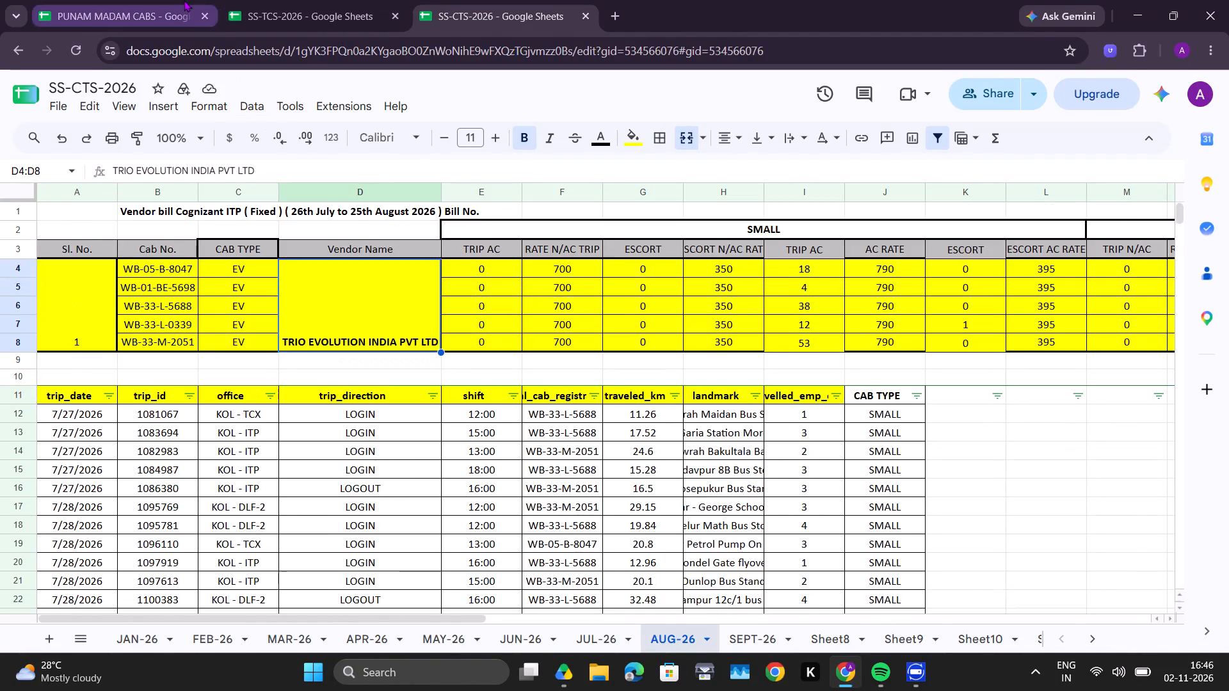
click(184, 0)
click(479, 457)
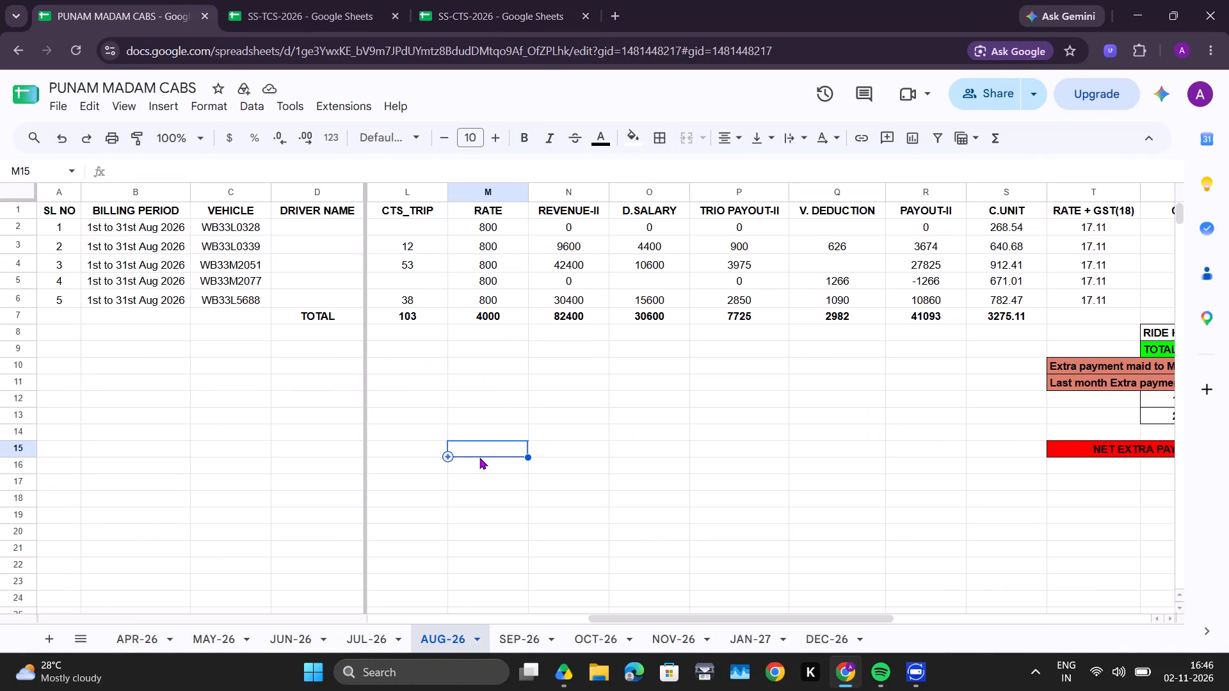
scroll(479, 457, left, 6)
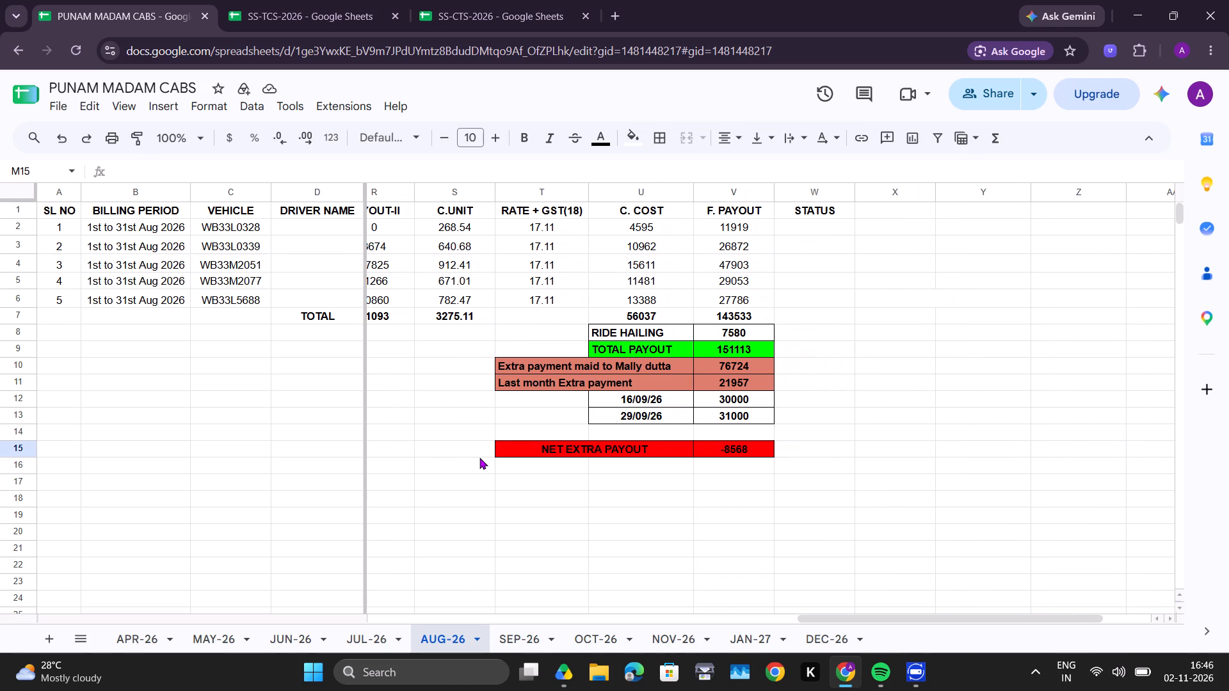
click(479, 457)
click(579, 477)
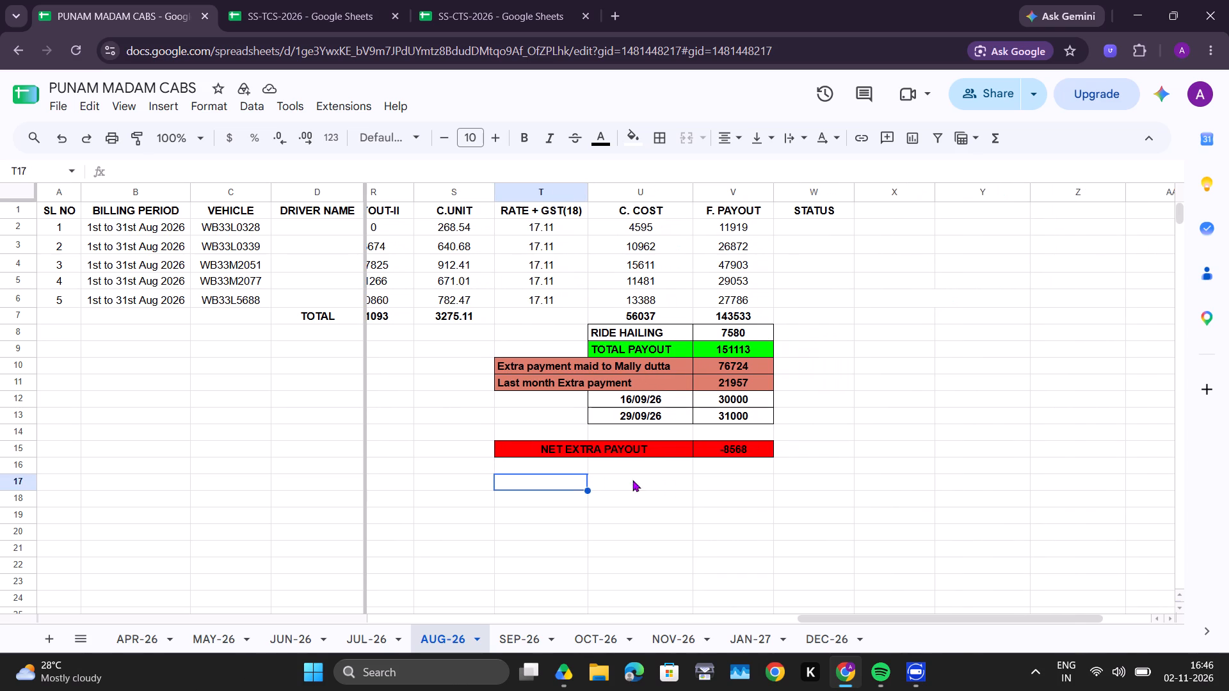
drag(666, 482, 509, 507)
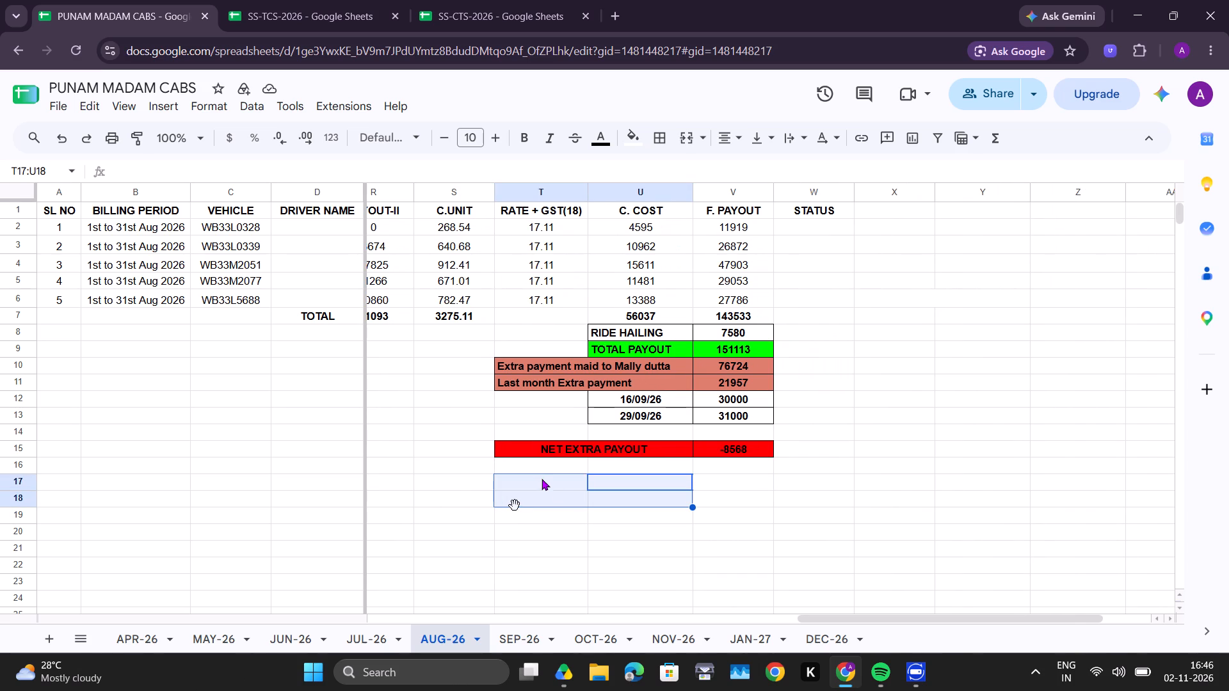
drag(539, 477, 707, 486)
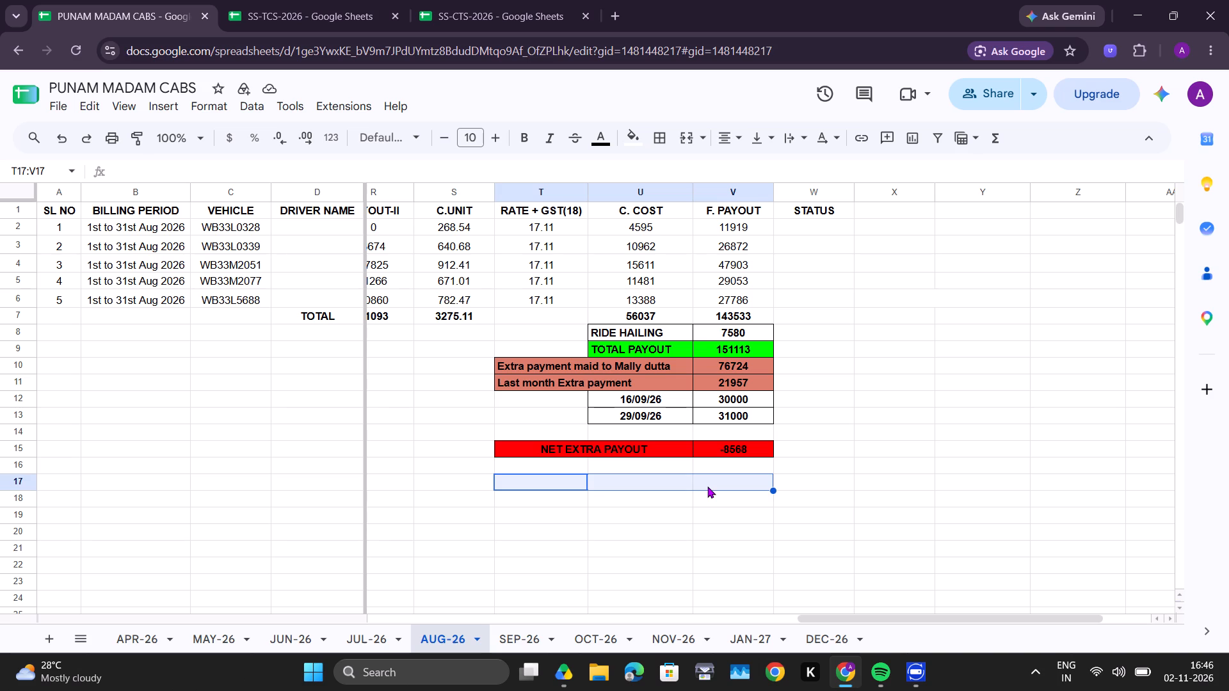
click(854, 298)
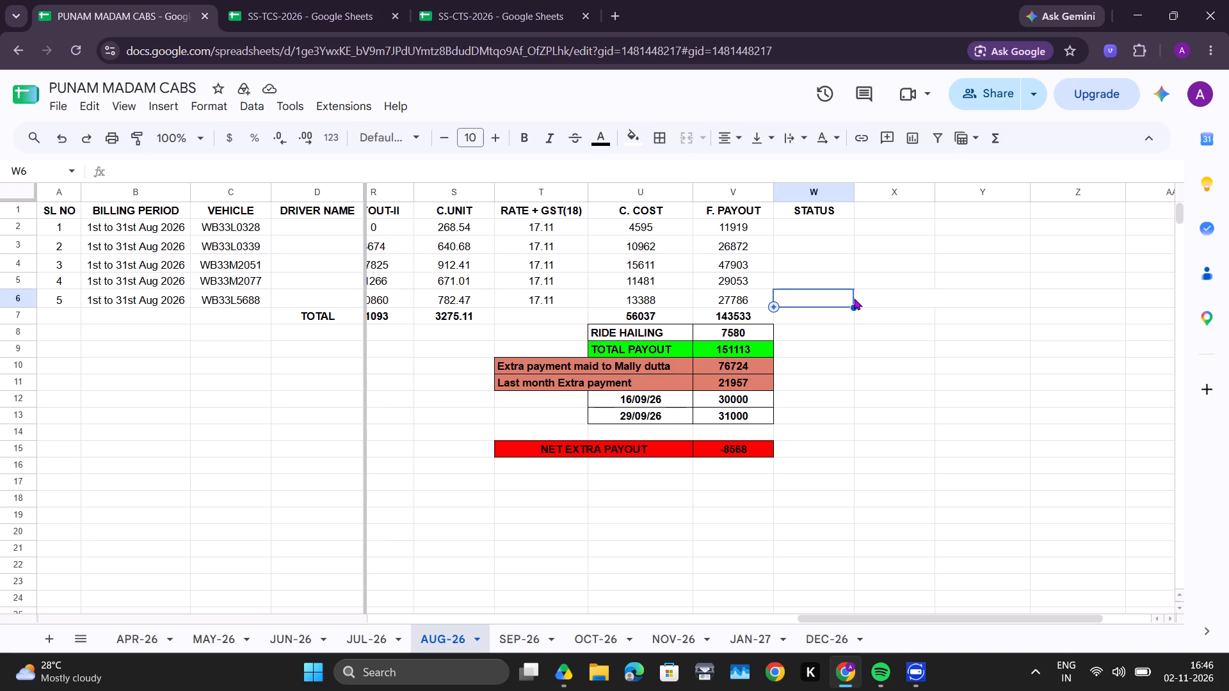
scroll(854, 298, right, 7)
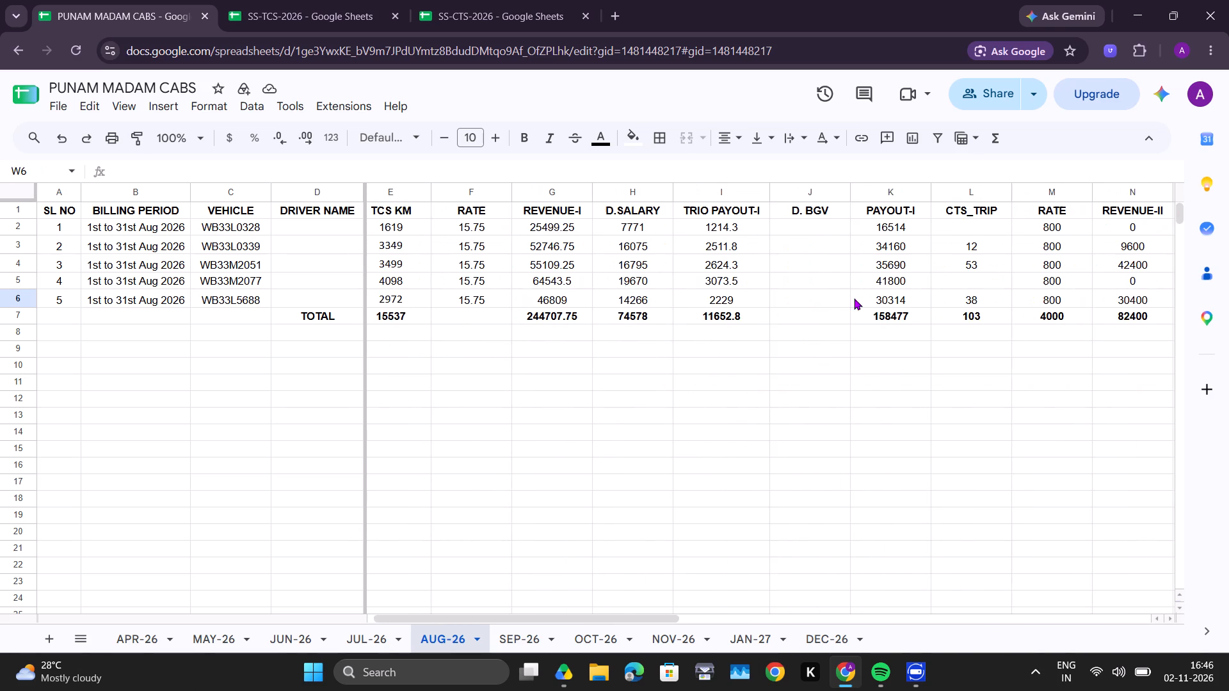
scroll(854, 298, left, 5)
scroll(696, 414, left, 2)
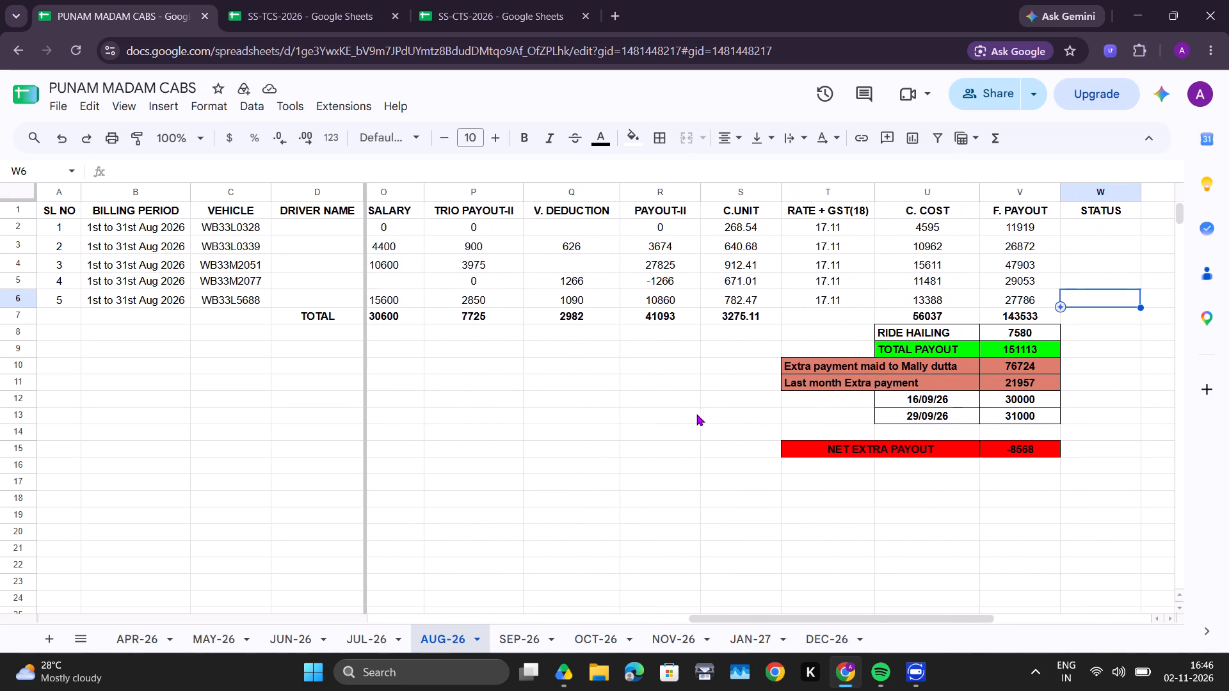
scroll(696, 414, left, 1)
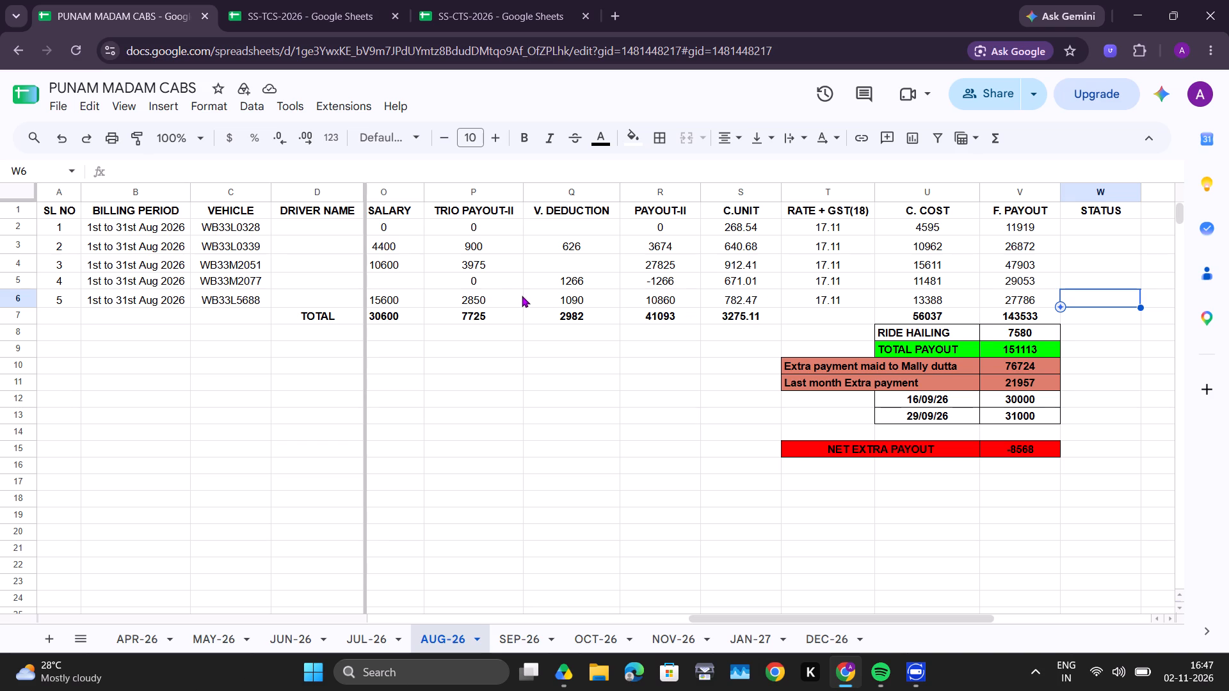
scroll(511, 298, right, 1)
click(622, 282)
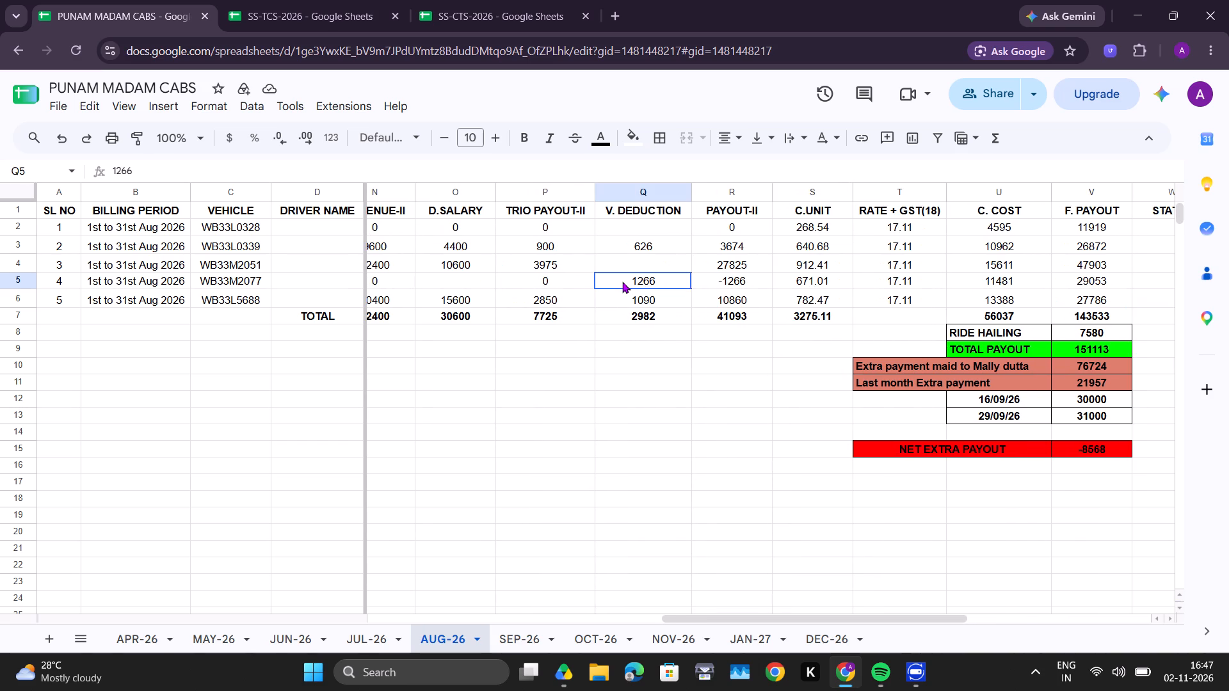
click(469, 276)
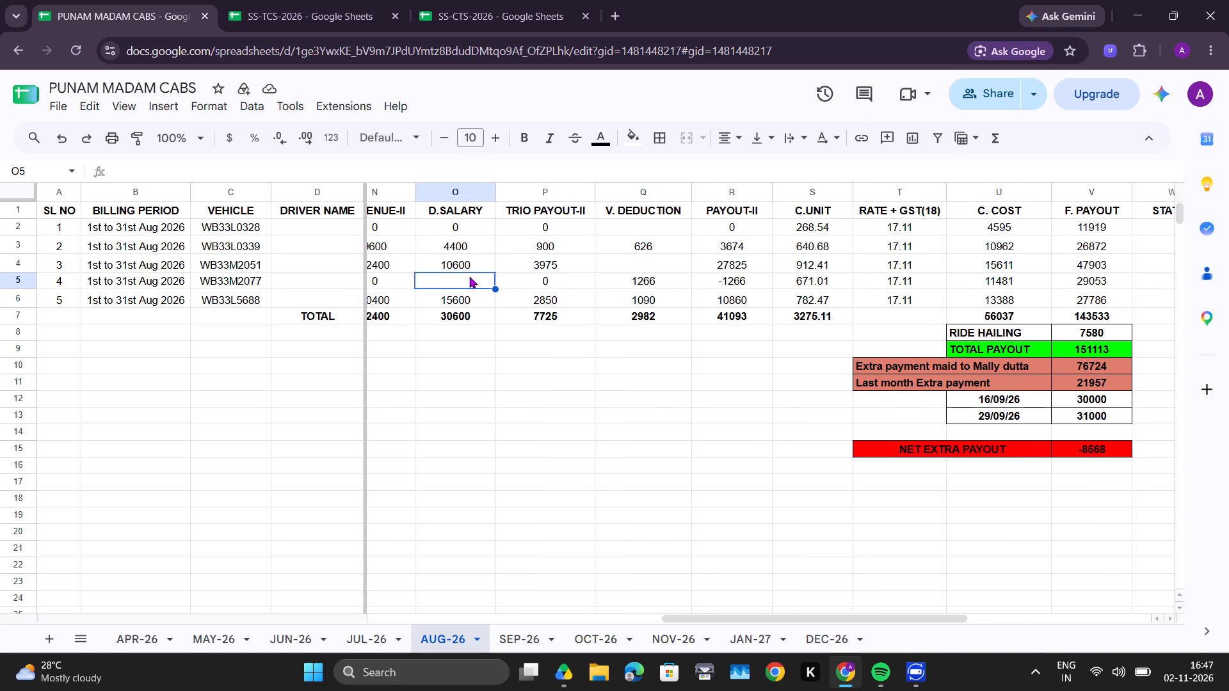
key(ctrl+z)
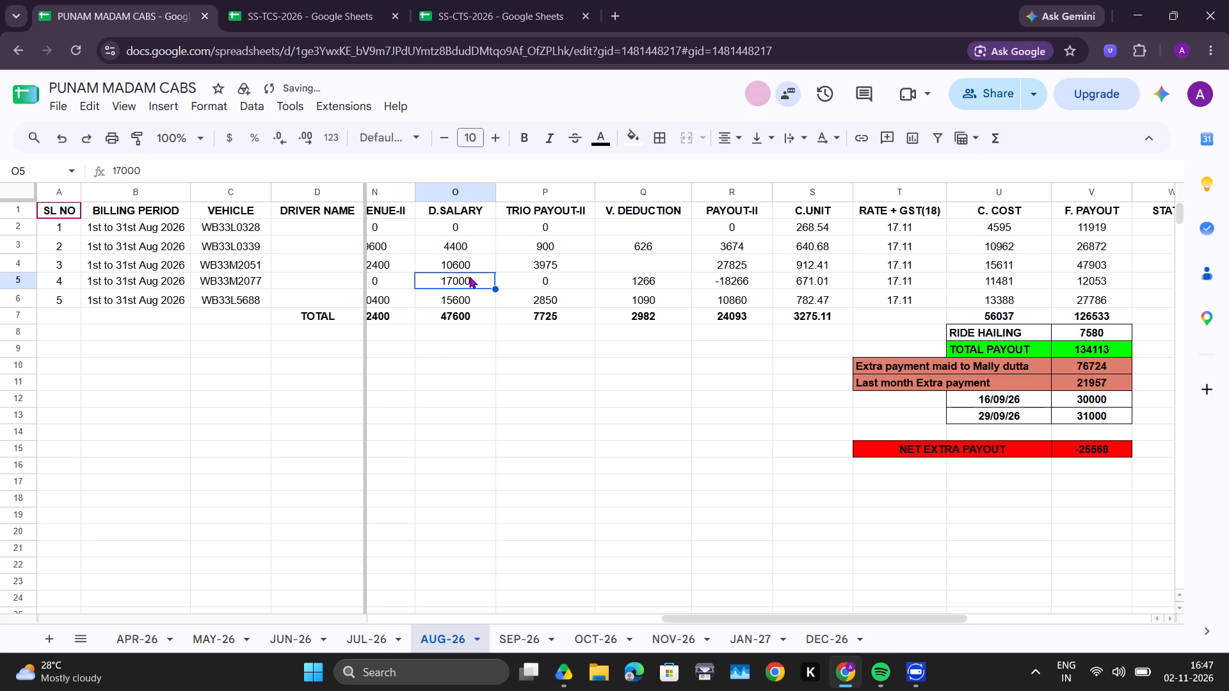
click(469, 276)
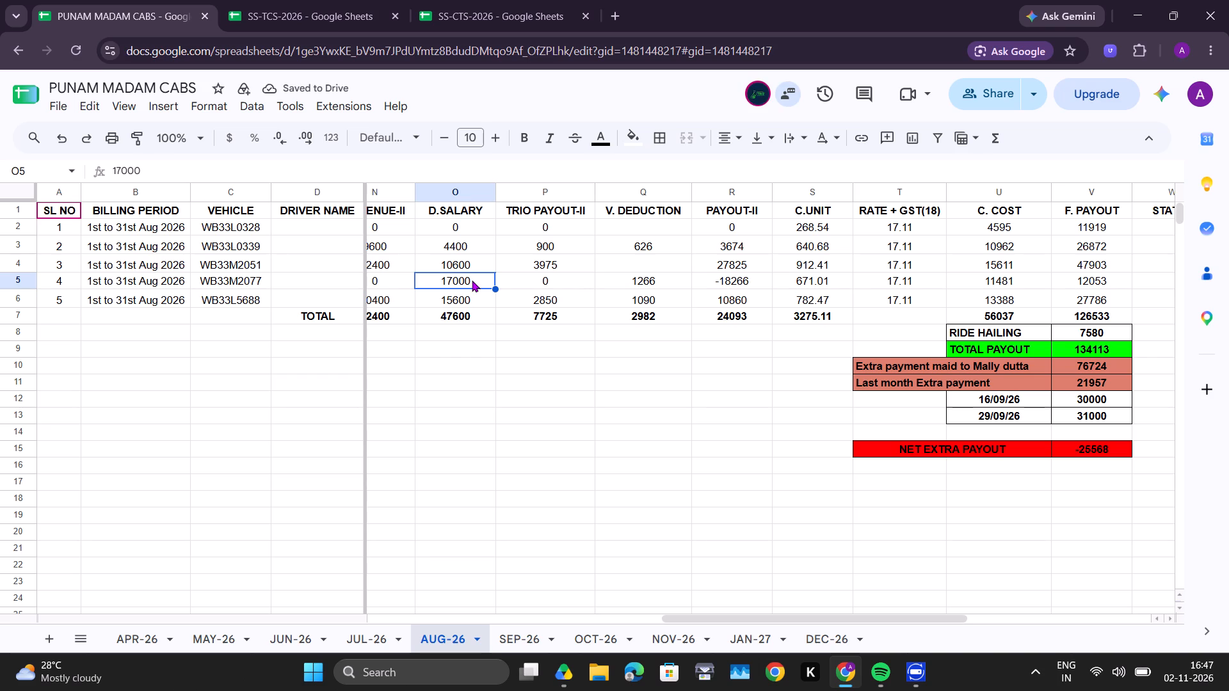
click(759, 100)
scroll(692, 420, left, 6)
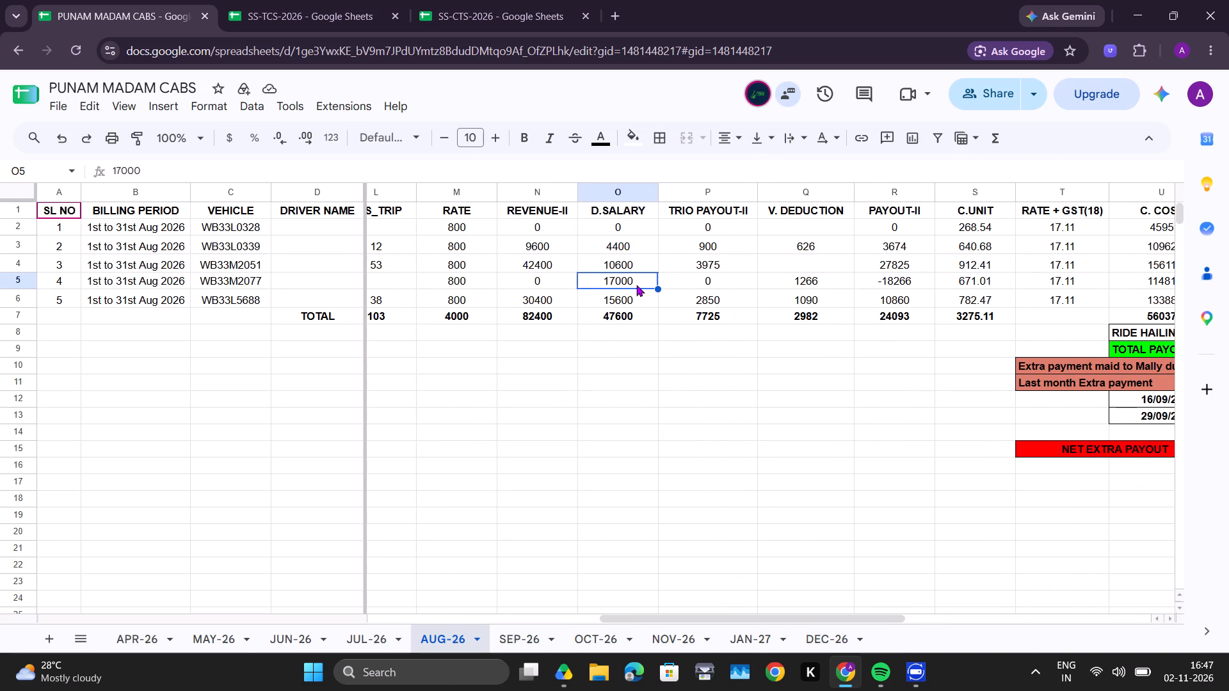
scroll(636, 285, left, 1)
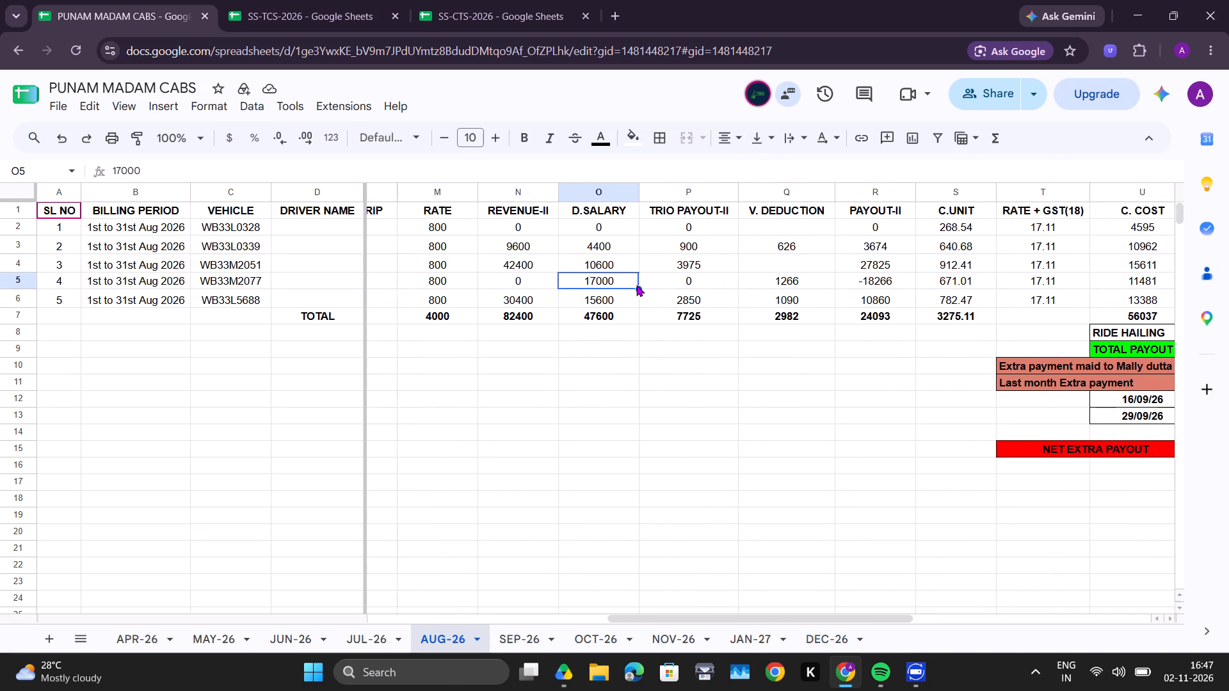
scroll(636, 285, left, 1)
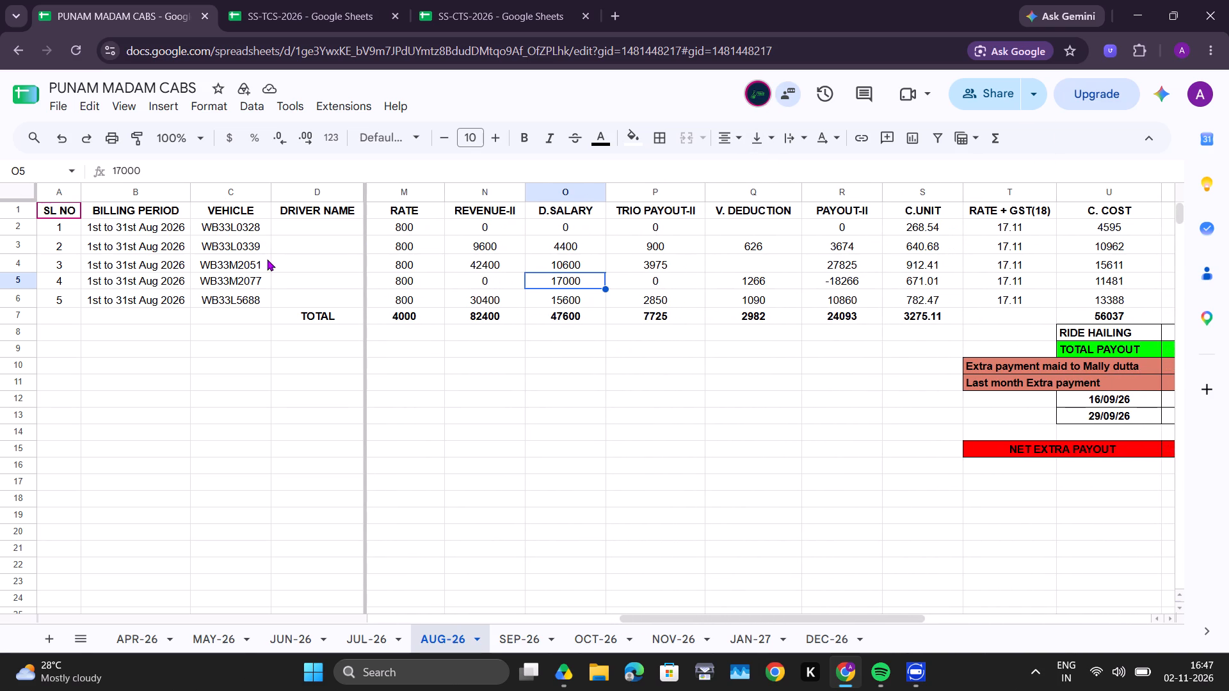
scroll(455, 308, right, 2)
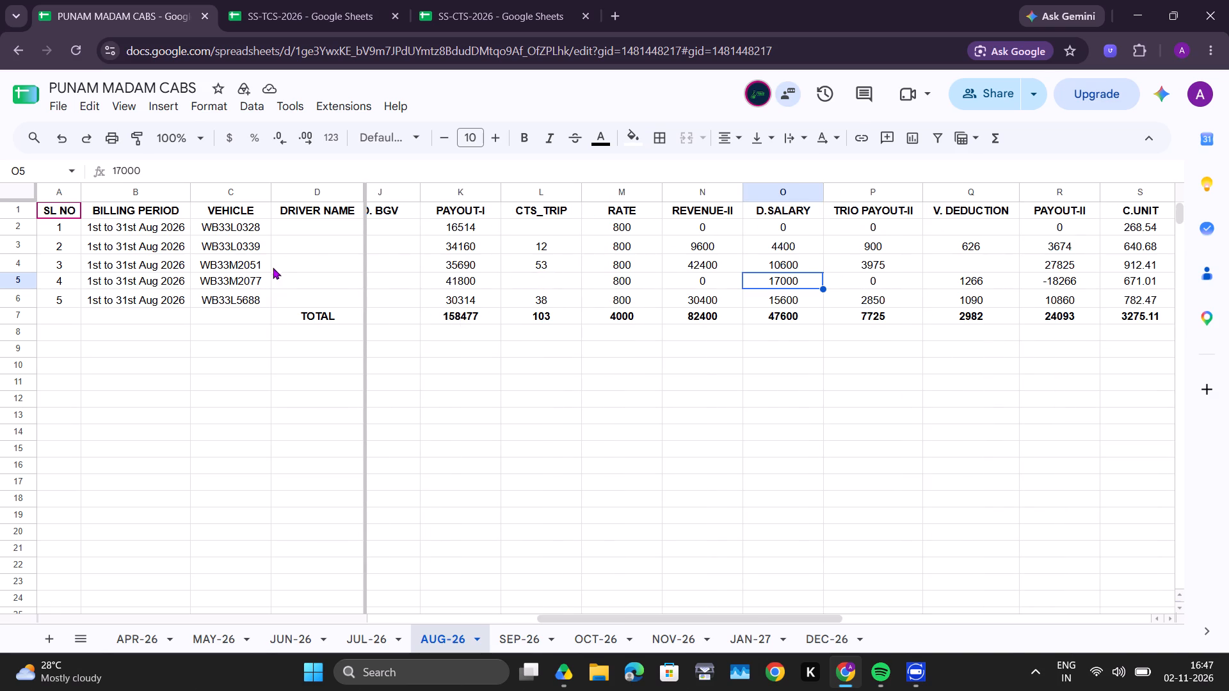
click(536, 0)
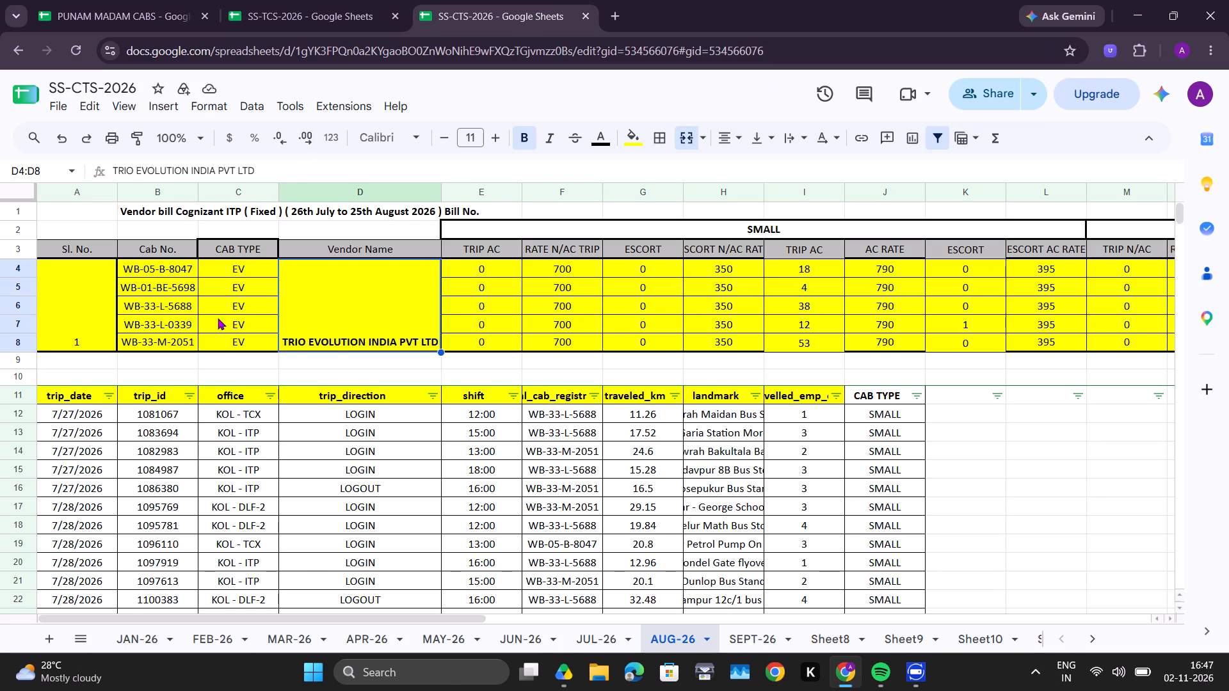
scroll(218, 318, down, 1)
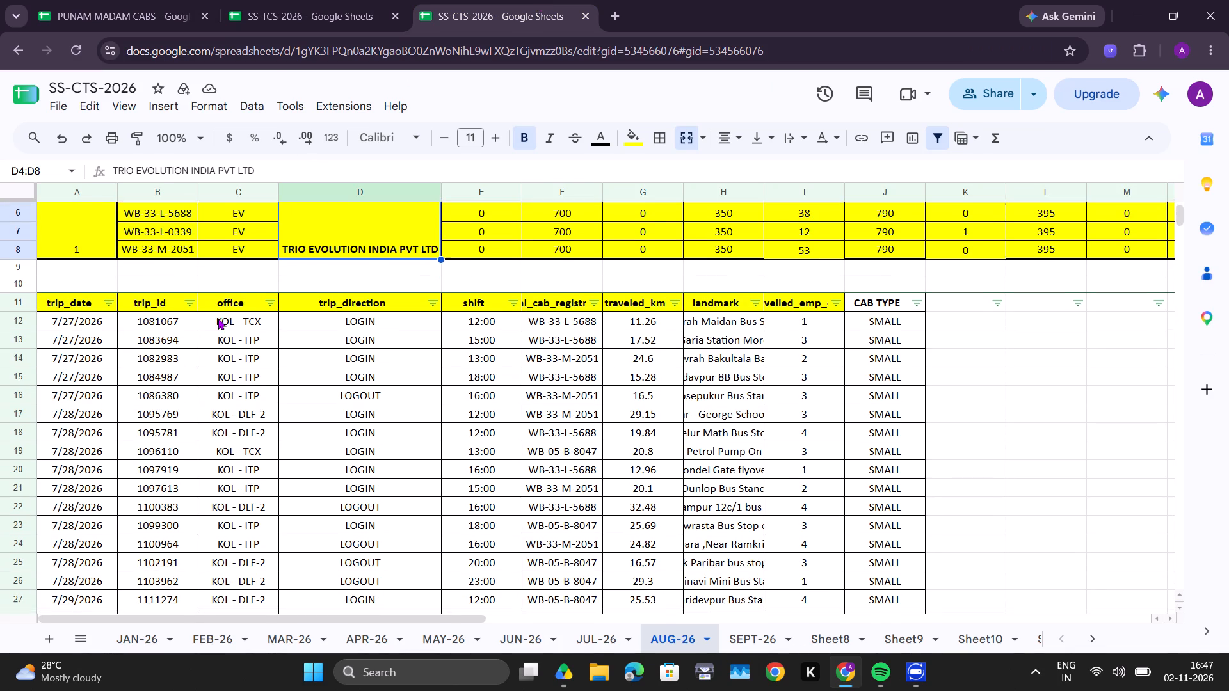
scroll(218, 318, up, 5)
click(100, 0)
scroll(718, 350, left, 1)
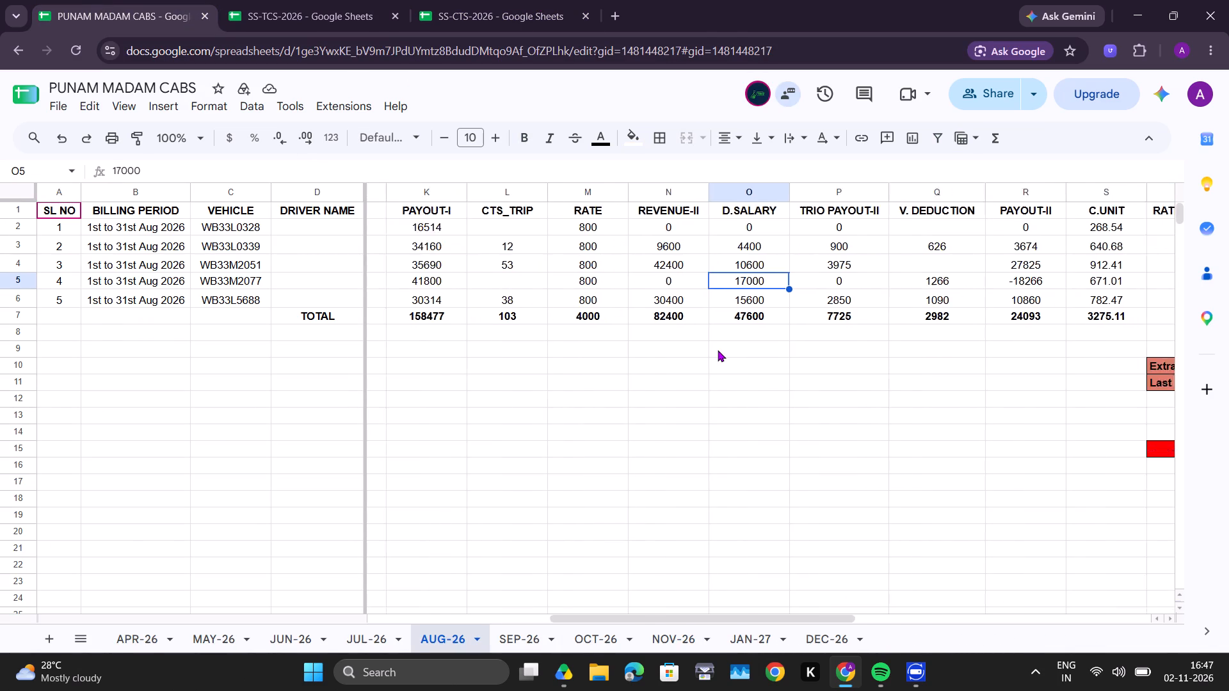
scroll(718, 350, left, 1)
key(BackSpace)
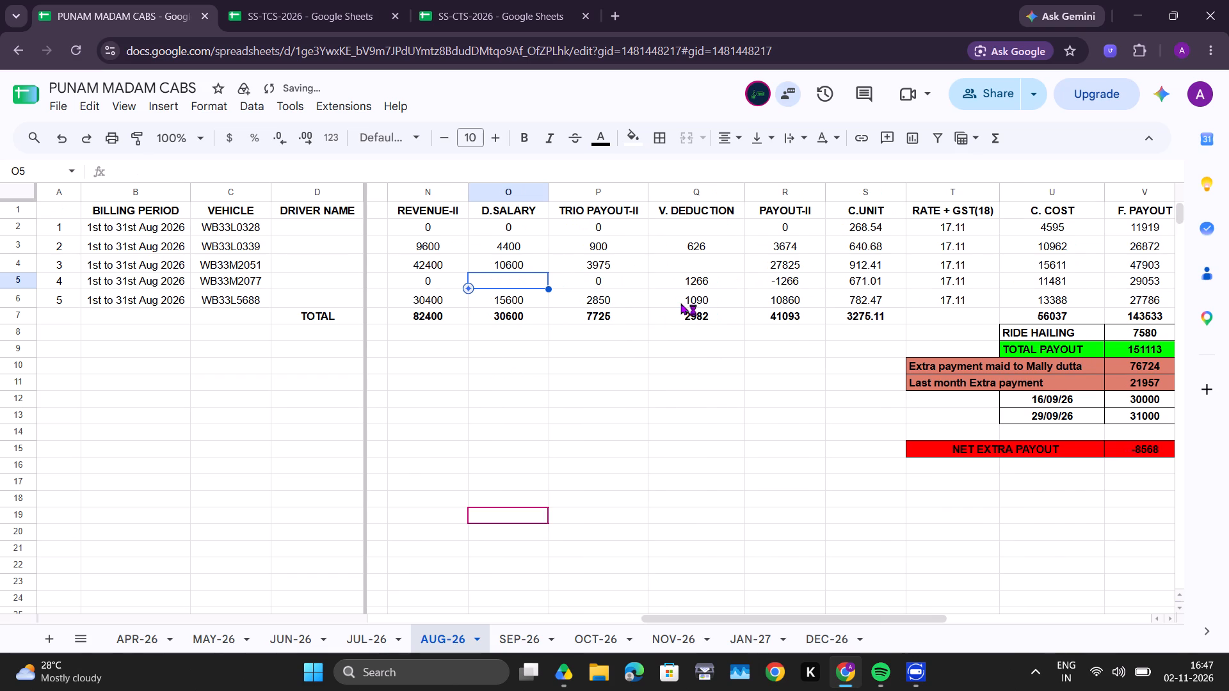
click(702, 281)
key(BackSpace)
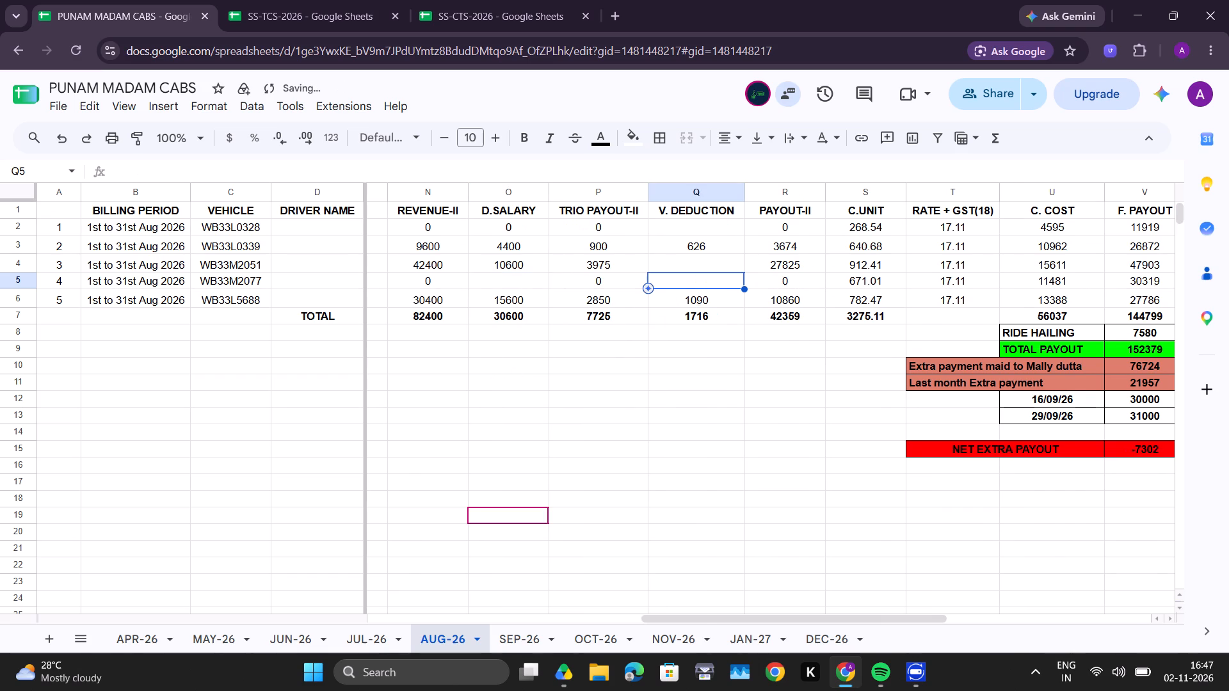
Inspect the NET EXTRA PAYOUT amount and its formula below the AUG-26 payout table.
scroll(702, 281, left, 3)
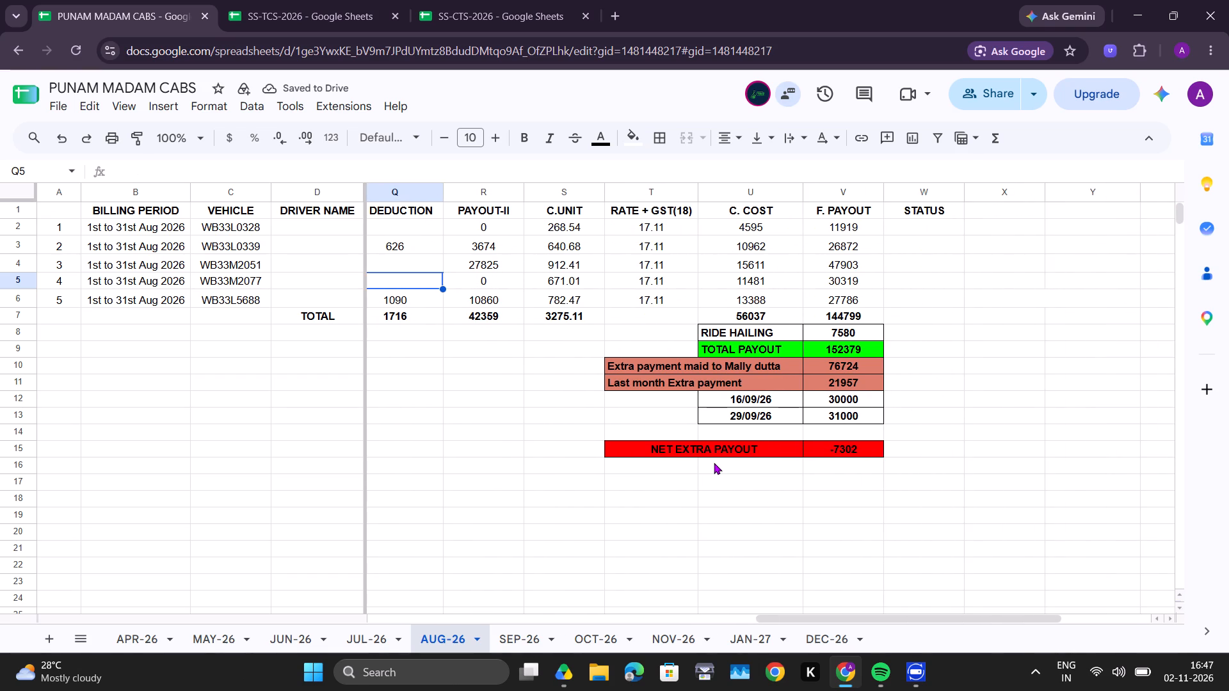
click(675, 453)
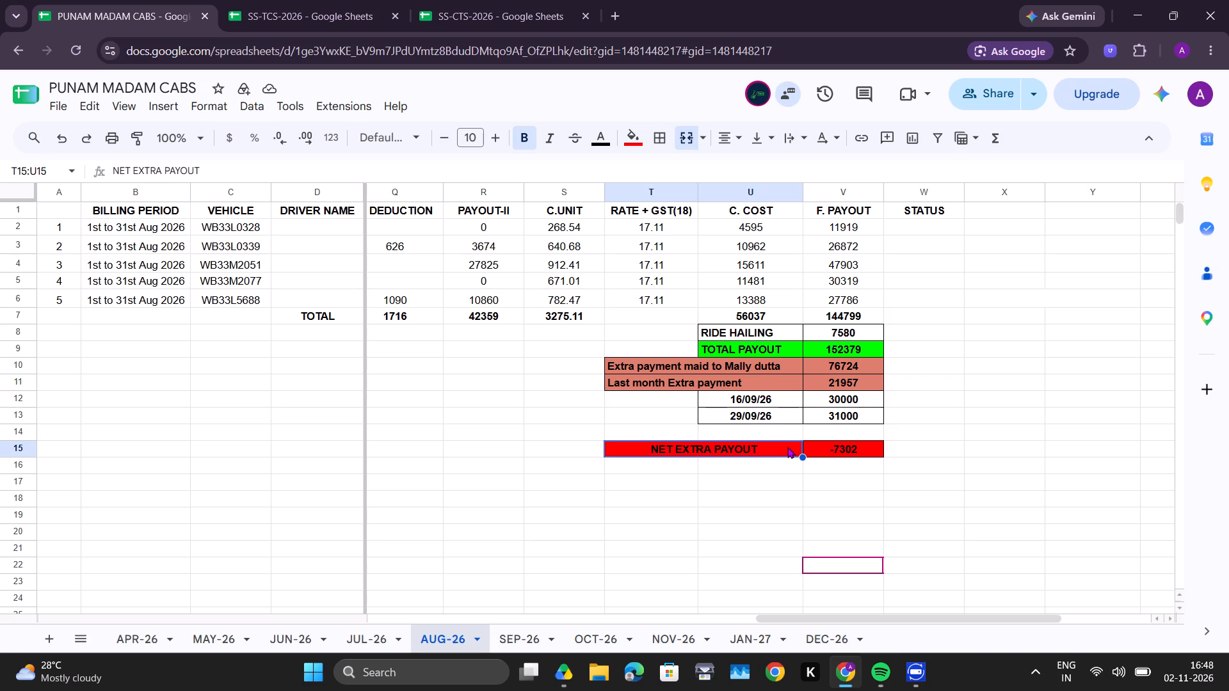
click(824, 452)
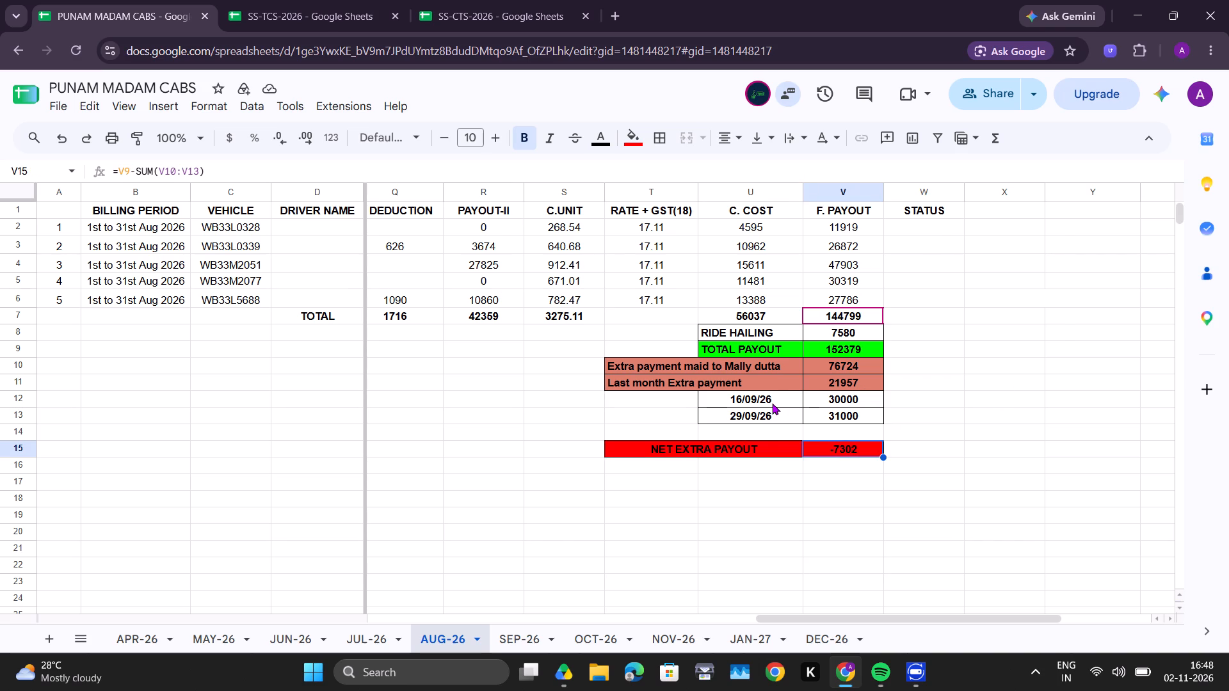
scroll(772, 403, right, 3)
Look through the SEP-26 sheet and the OCT-26 sheet's trip, salary and payout columns.
click(542, 630)
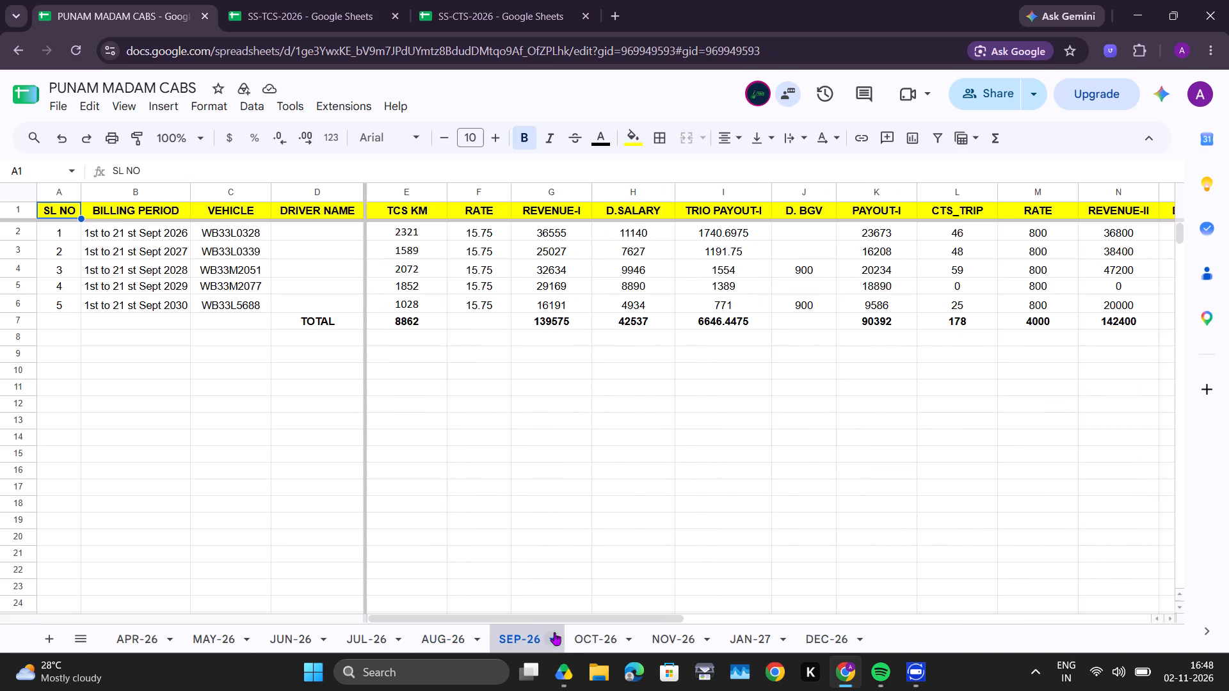
click(569, 637)
scroll(610, 340, right, 5)
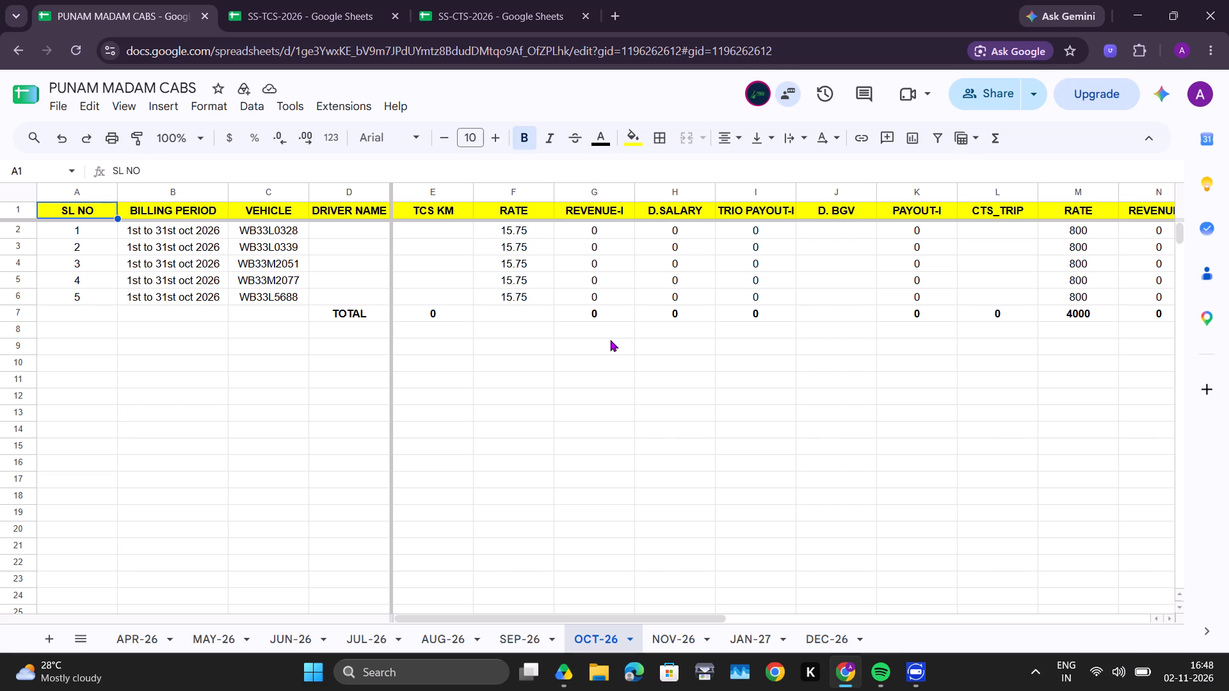
scroll(610, 340, left, 3)
scroll(610, 340, up, 1)
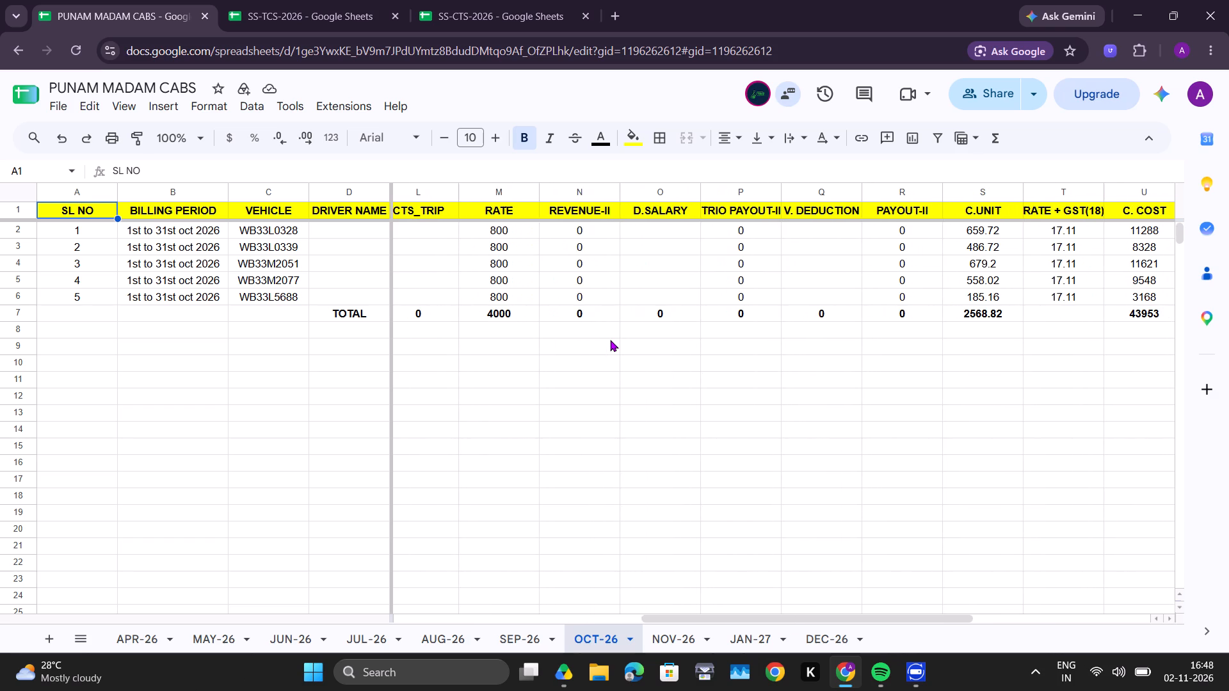
scroll(610, 340, up, 2)
scroll(610, 340, right, 4)
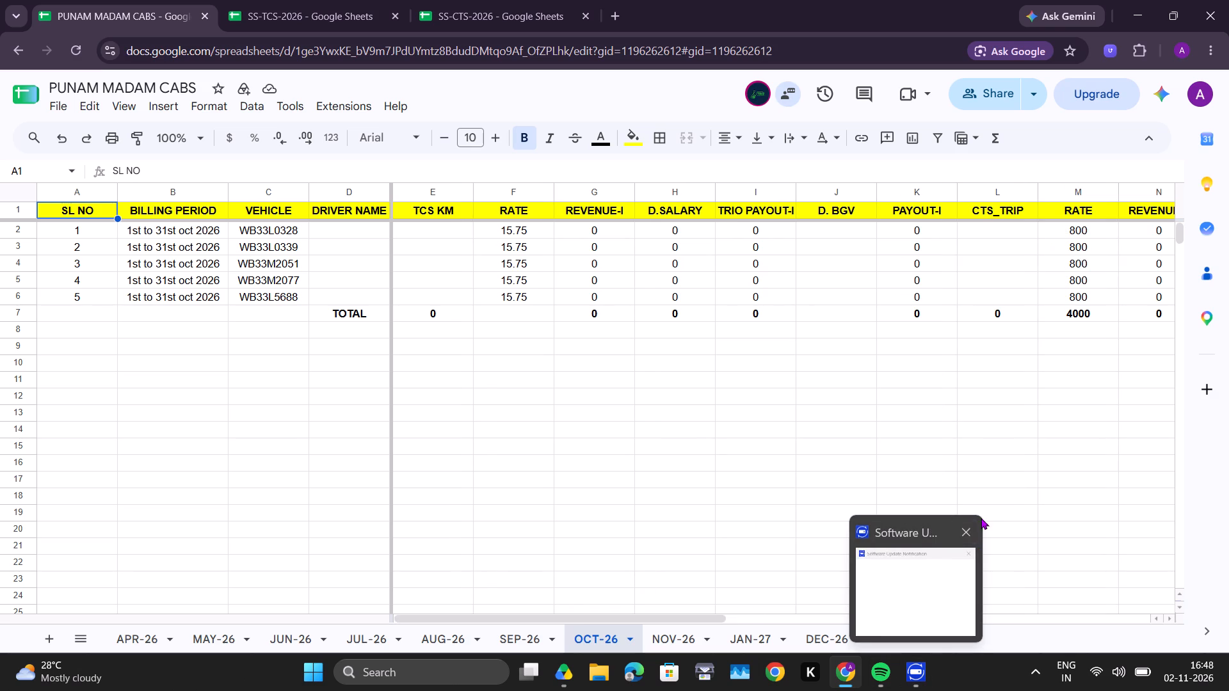
Close the Brother software update notification window.
click(932, 560)
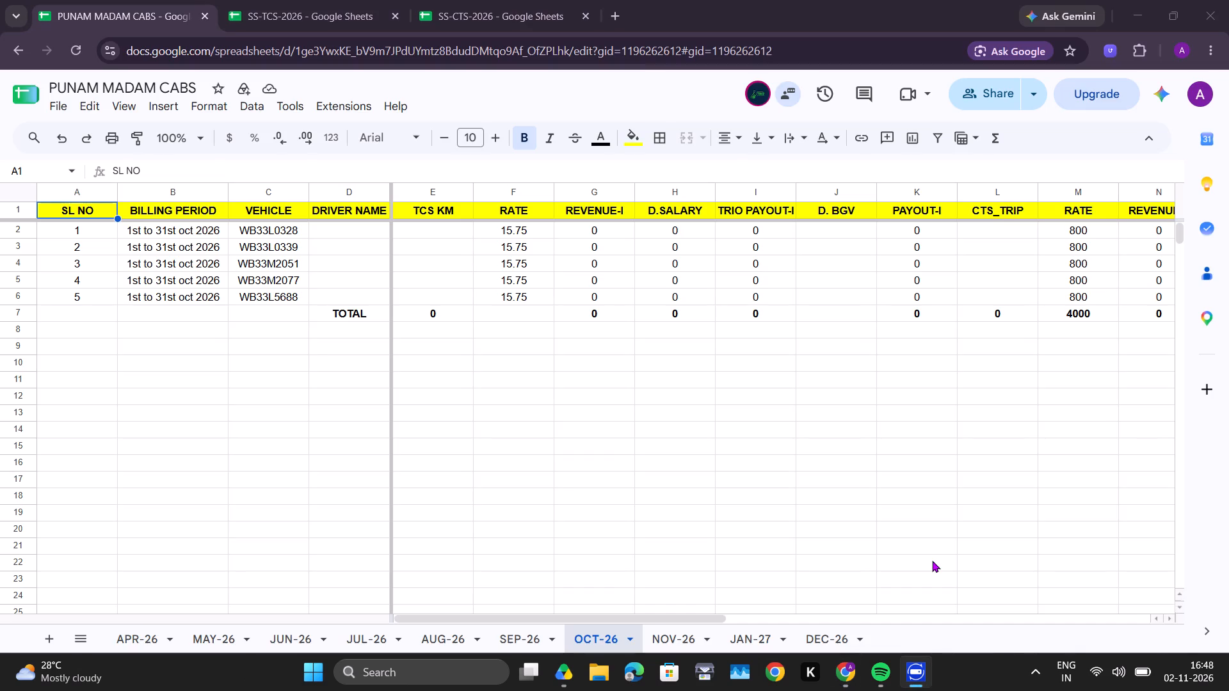
click(917, 665)
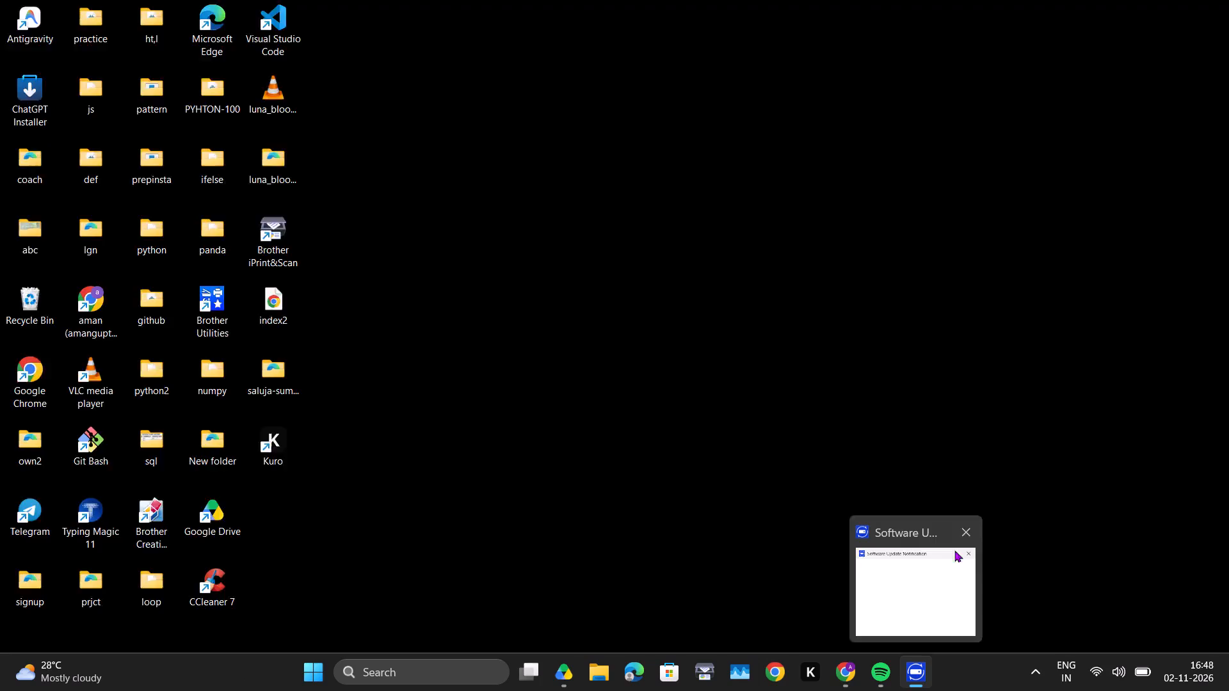
click(968, 535)
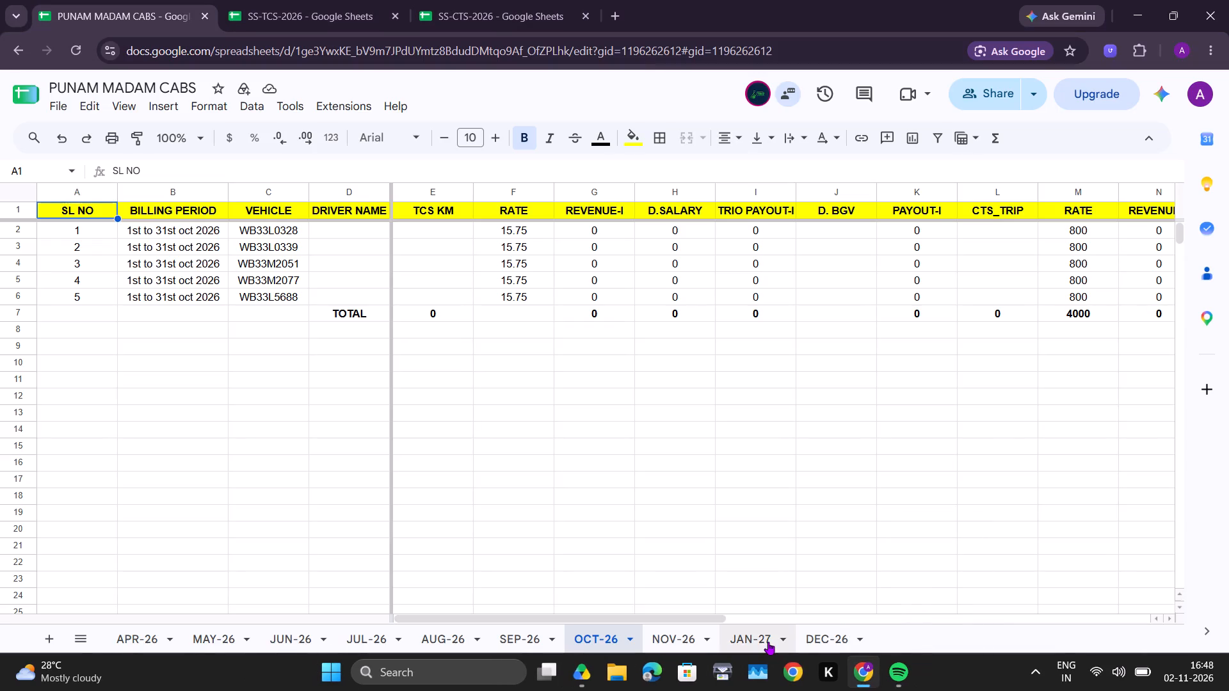
Check the final payout columns of OCT-26 and return to the AUG-26 sheet.
scroll(897, 601, left, 12)
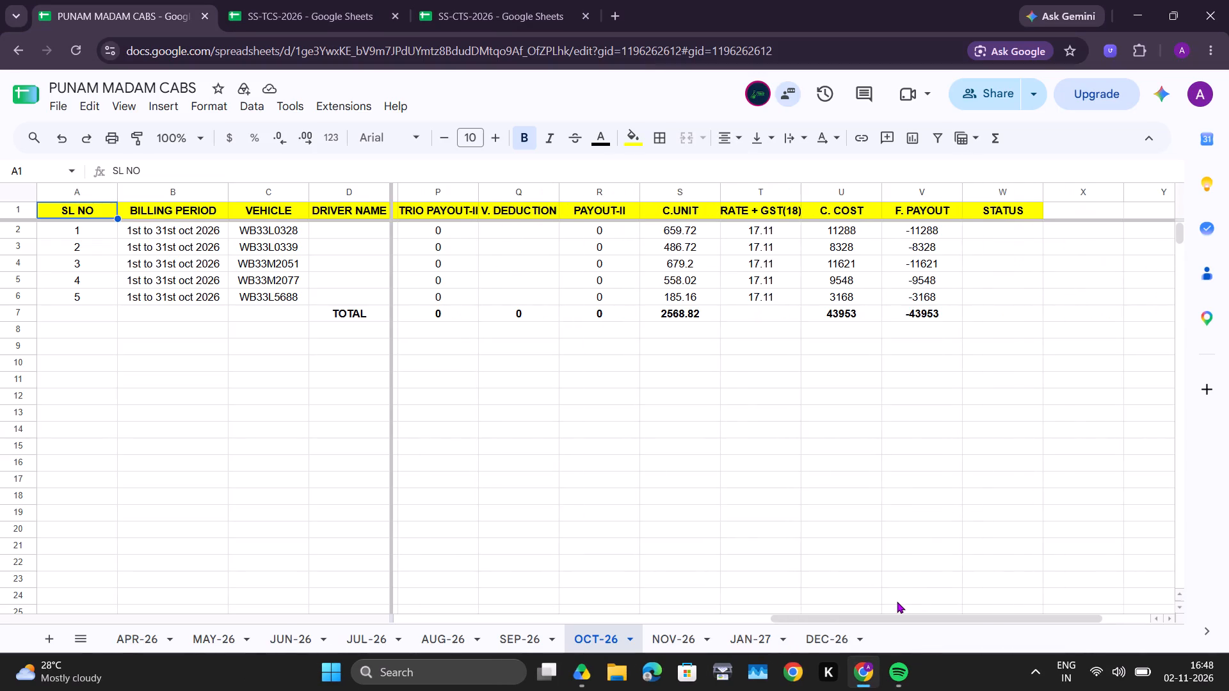
scroll(897, 601, left, 1)
click(445, 635)
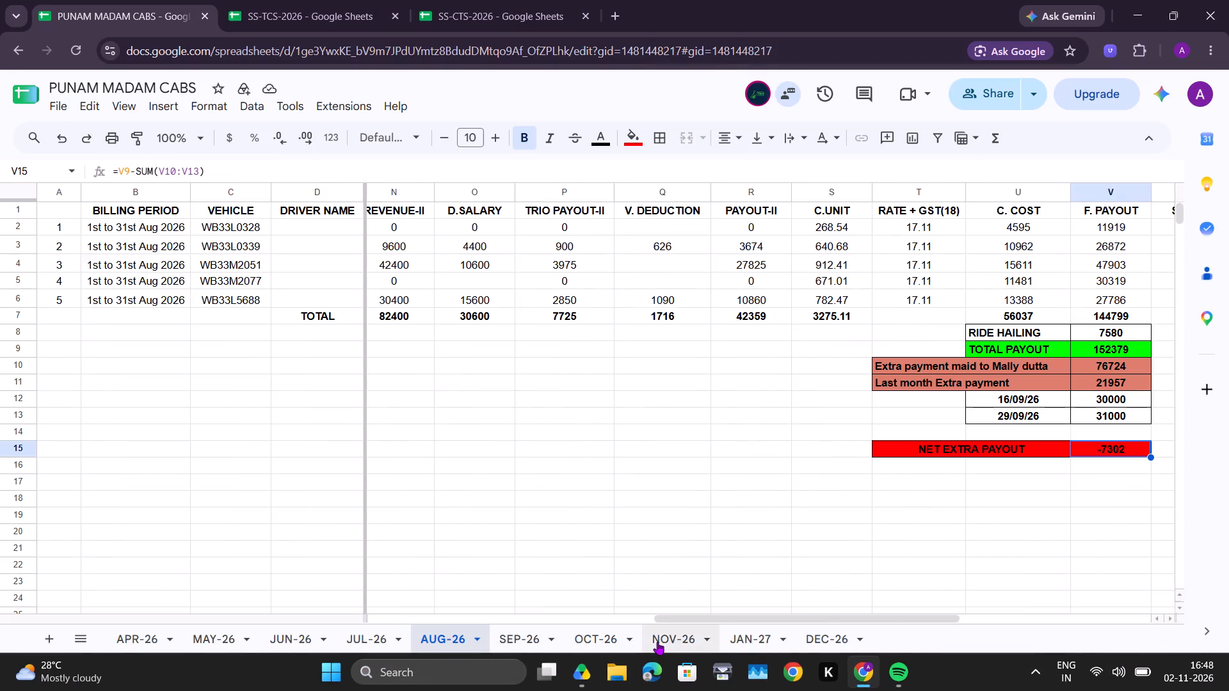
Check the TOTAL PAYOUT formula and the extra payment amounts that feed NET EXTRA PAYOUT on the AUG-26 sheet.
click(657, 642)
click(756, 97)
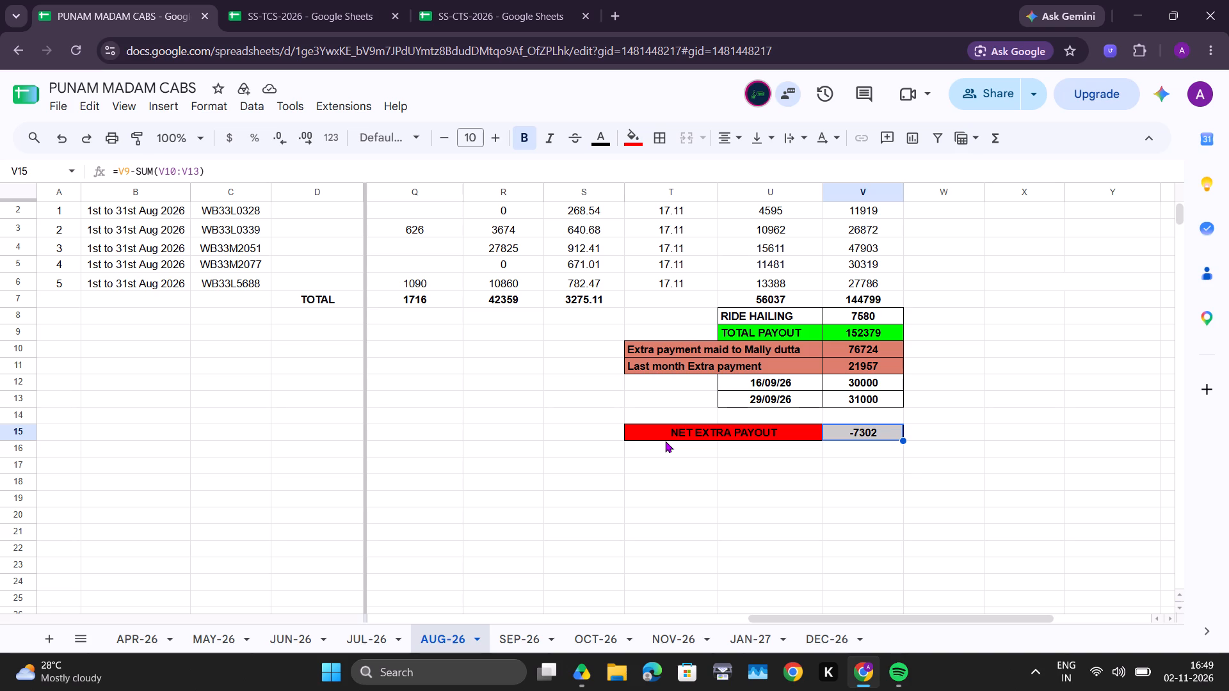
click(771, 440)
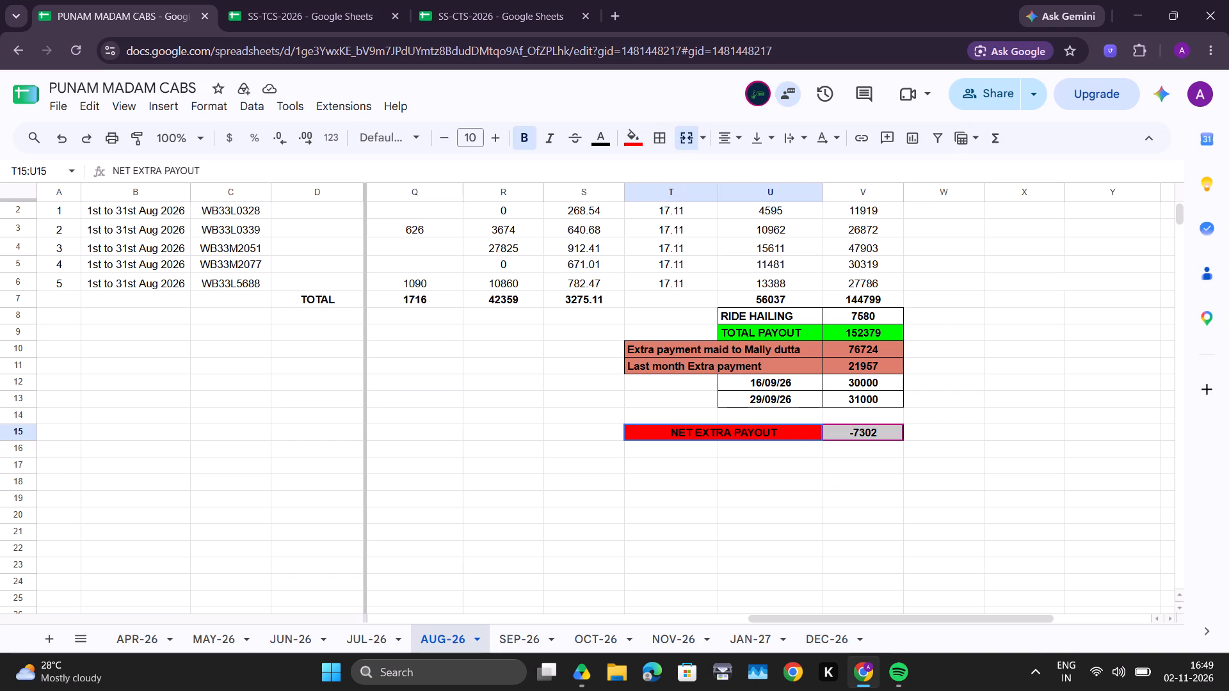
click(865, 443)
key(Up)
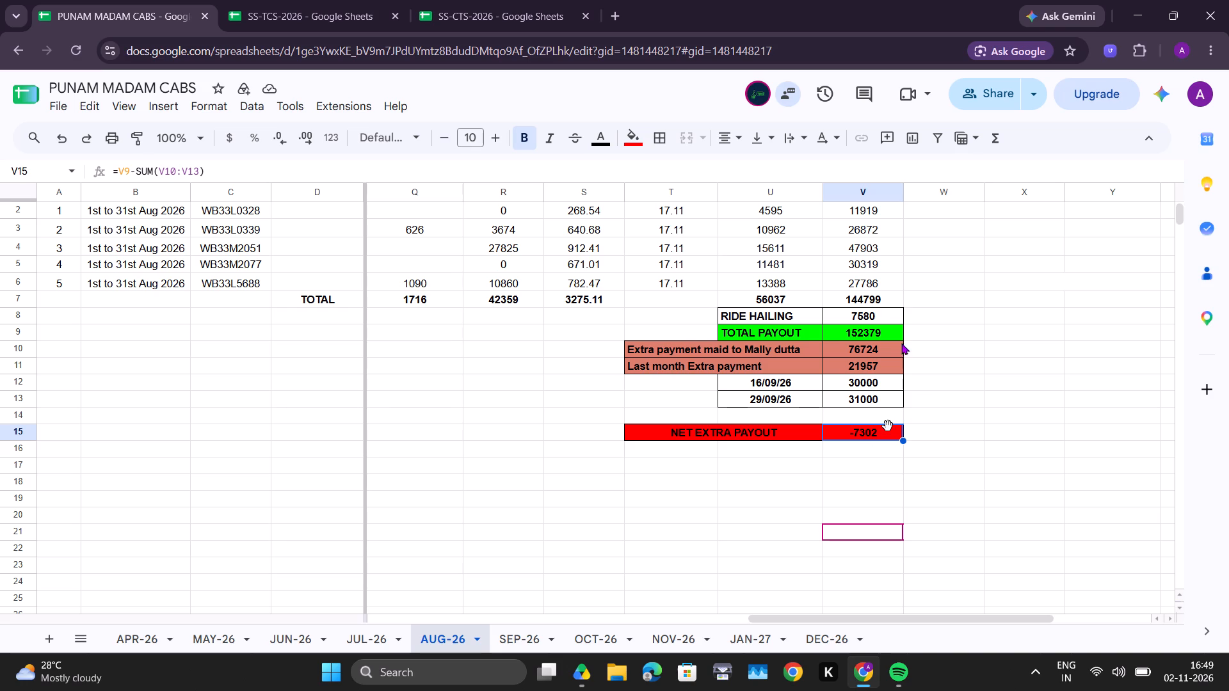
click(878, 328)
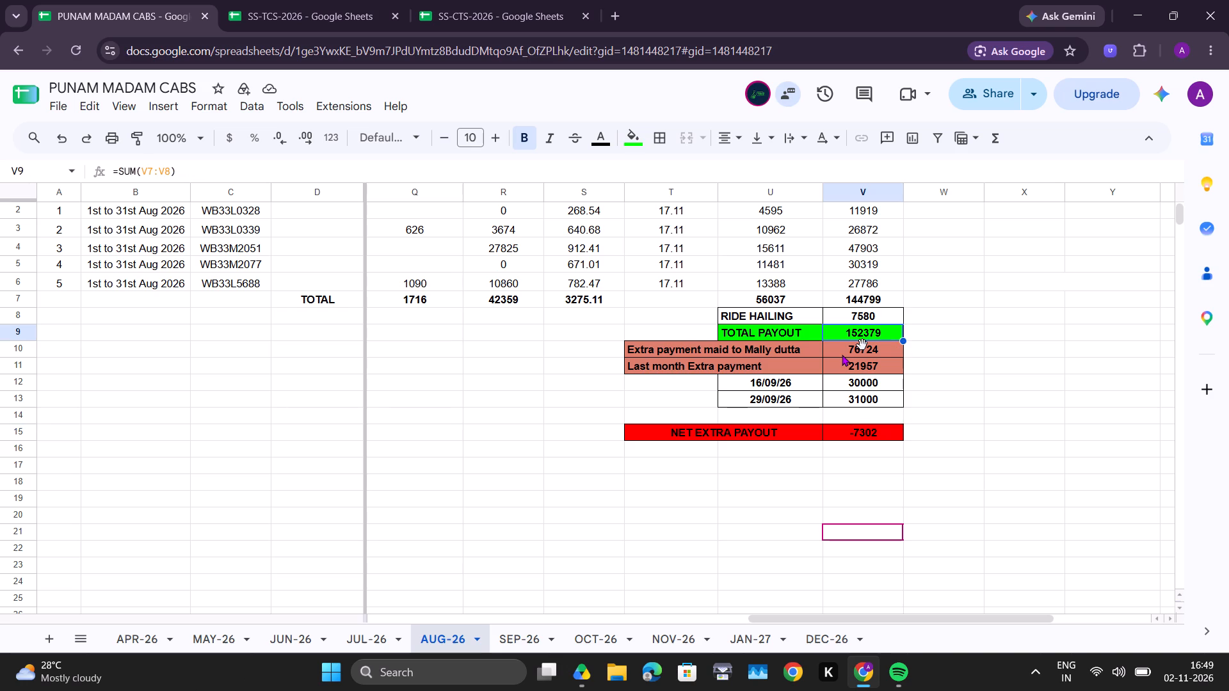
click(842, 354)
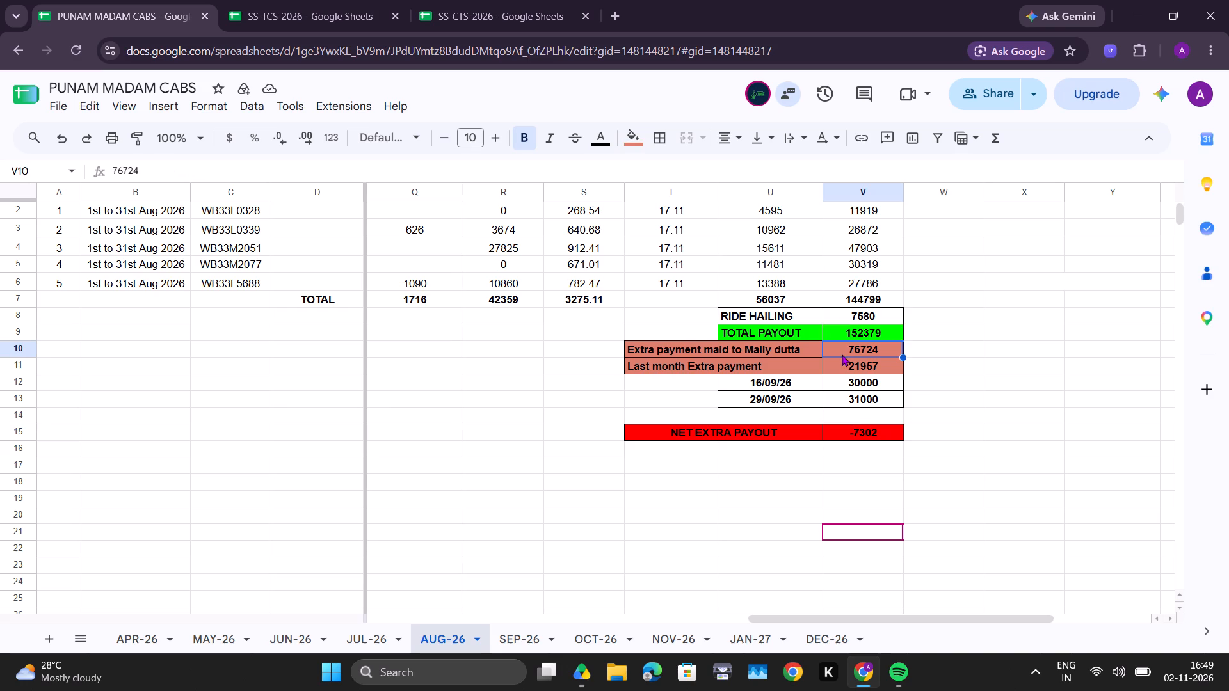
click(845, 364)
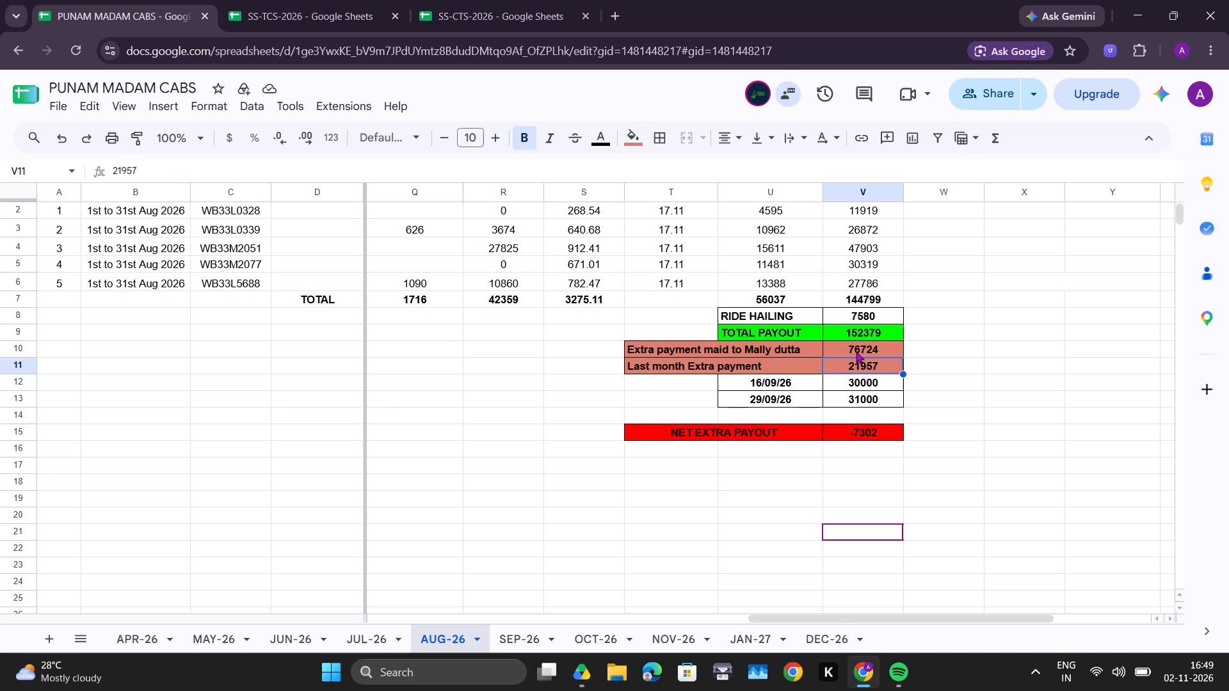
click(856, 351)
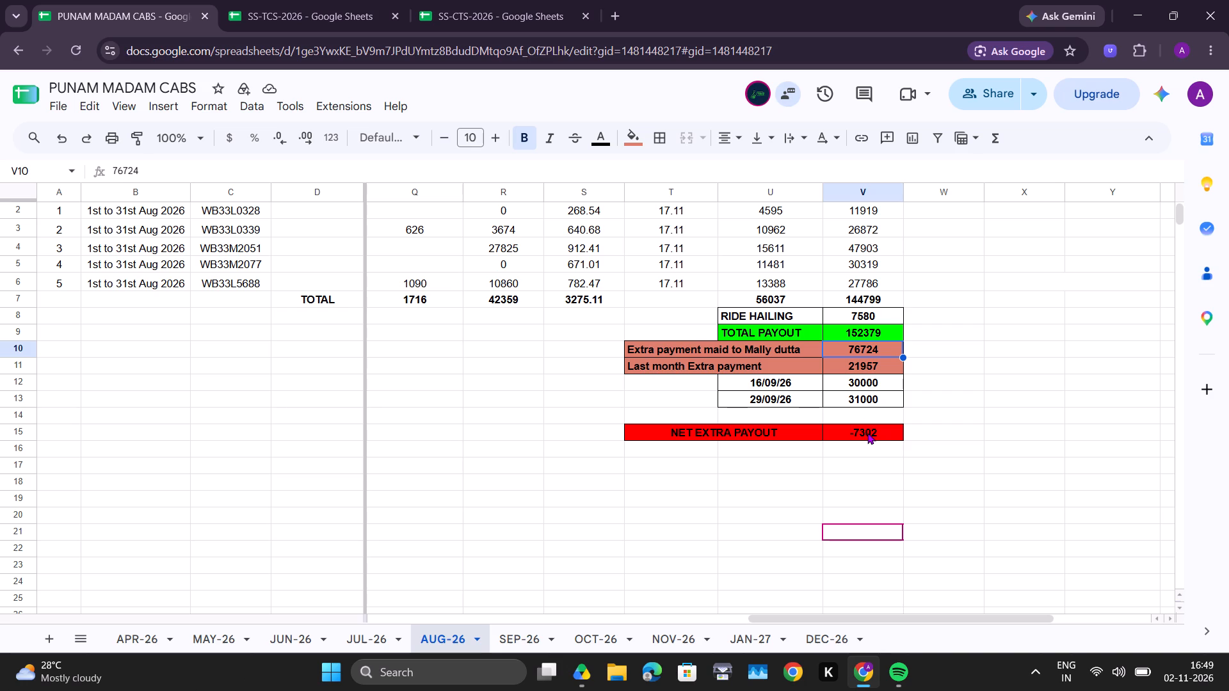
Inspect which cells the NET EXTRA PAYOUT formula on AUG-26 references, and recheck the first extra payment amount.
double_click(867, 433)
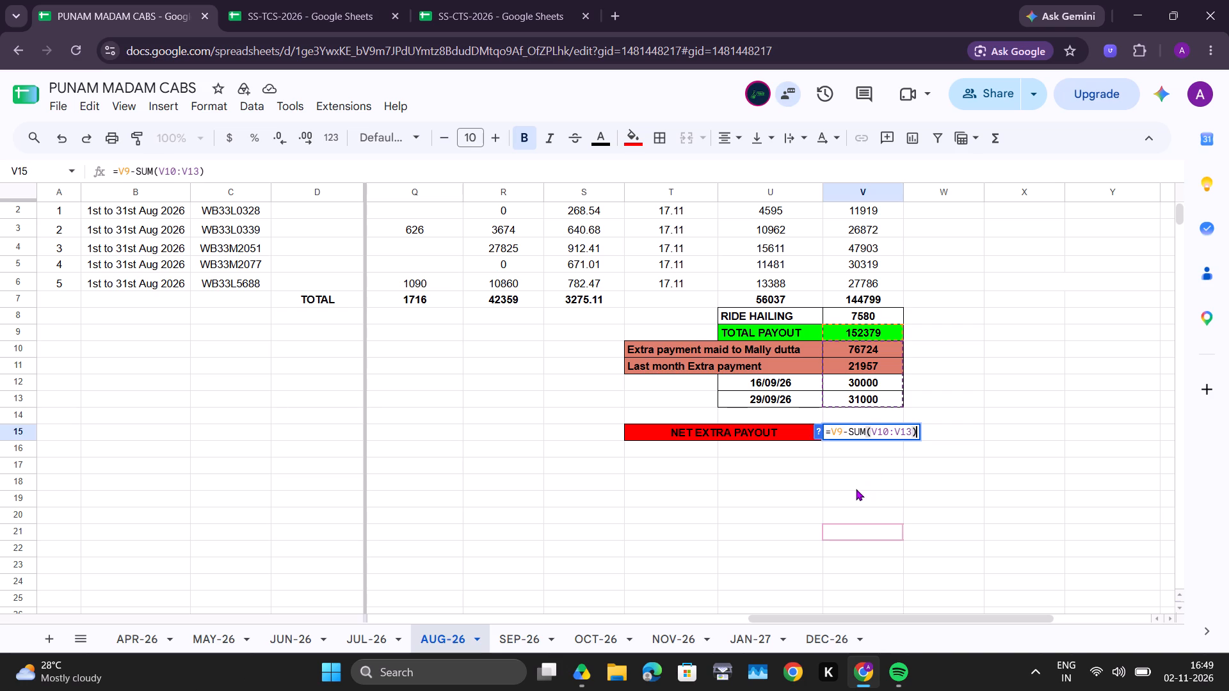
click(856, 489)
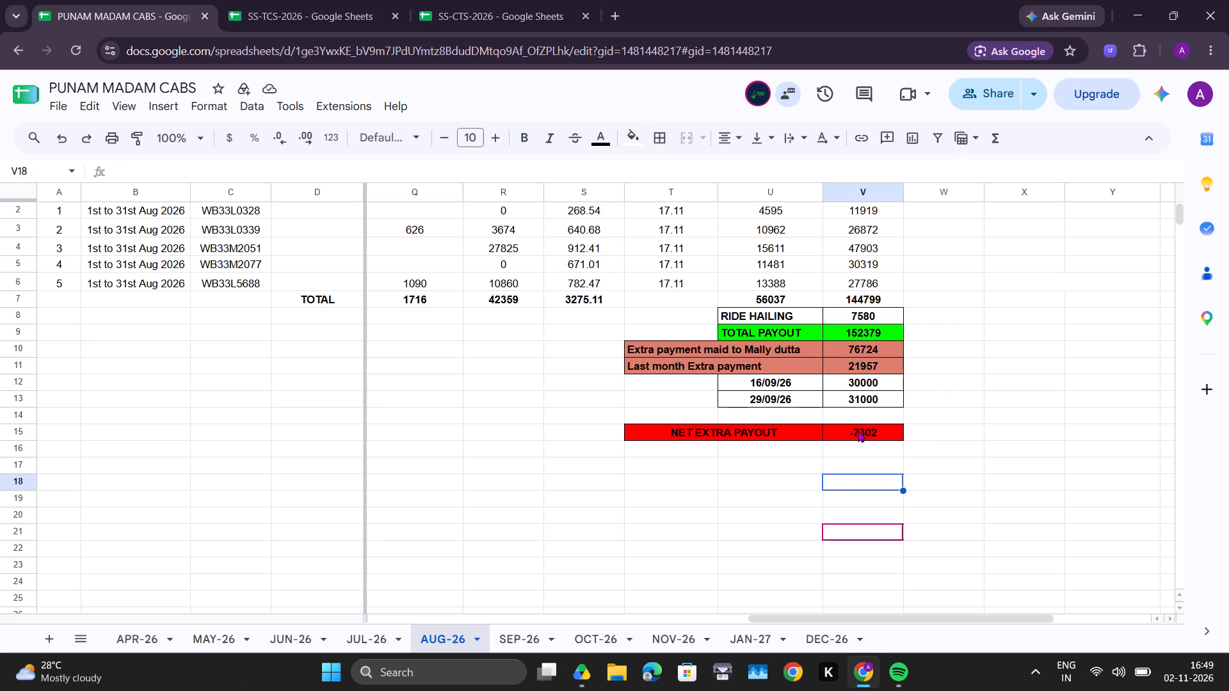
double_click(849, 437)
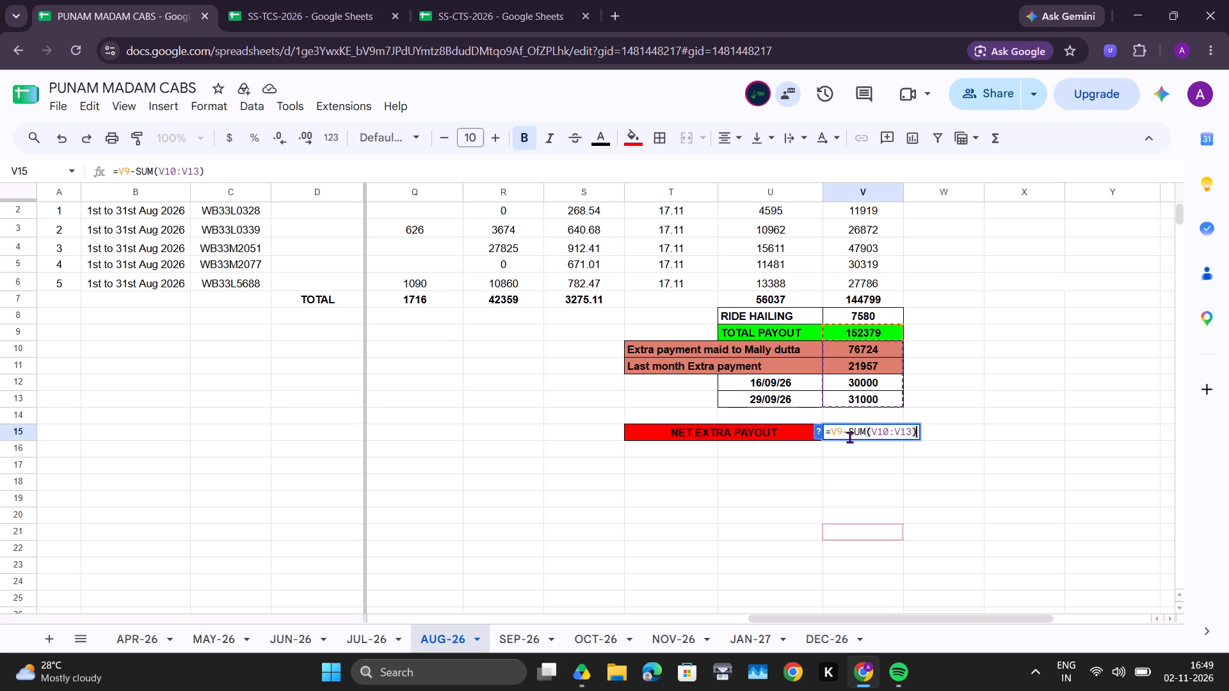
click(830, 466)
click(887, 433)
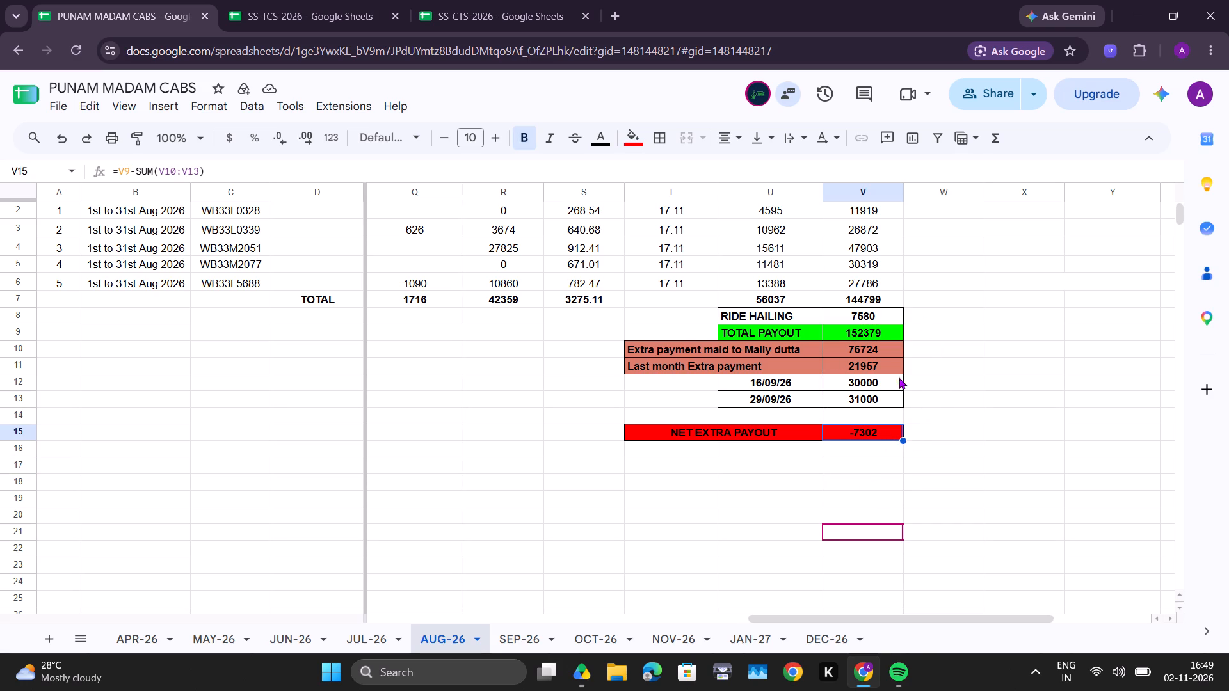
click(874, 352)
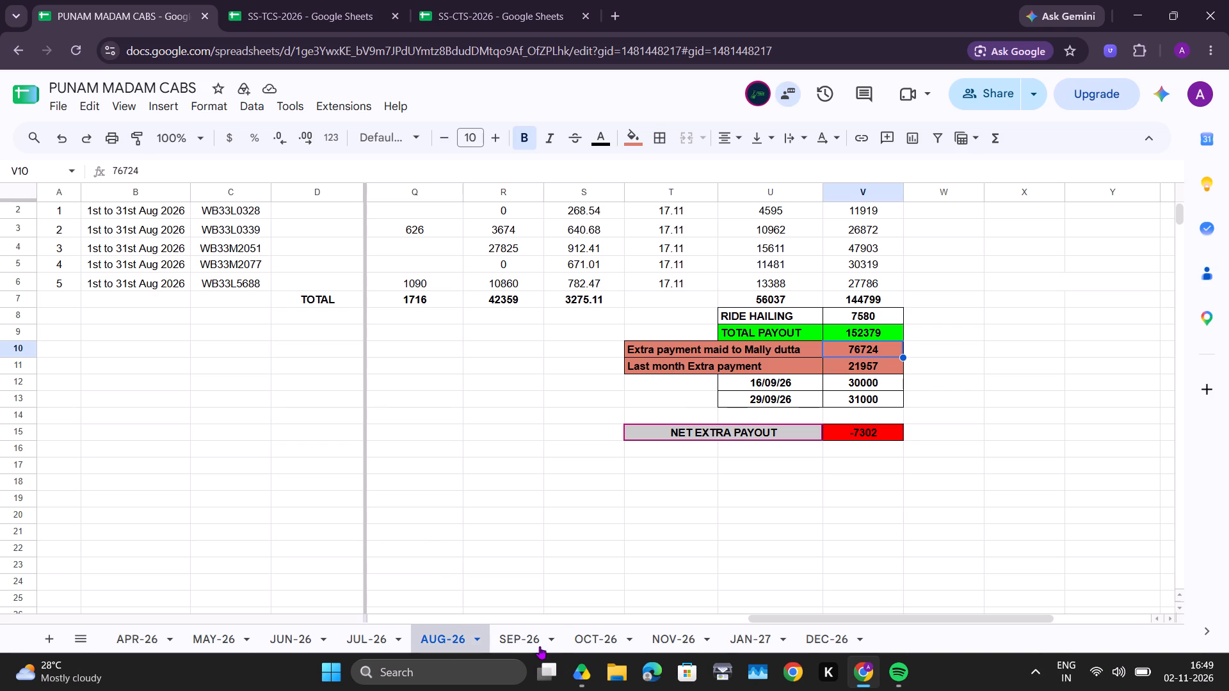
Review the trip, salary and payout columns of the SEP-26 sheet and the OCT-26 sheet.
click(526, 636)
scroll(510, 397, right, 3)
scroll(495, 401, left, 9)
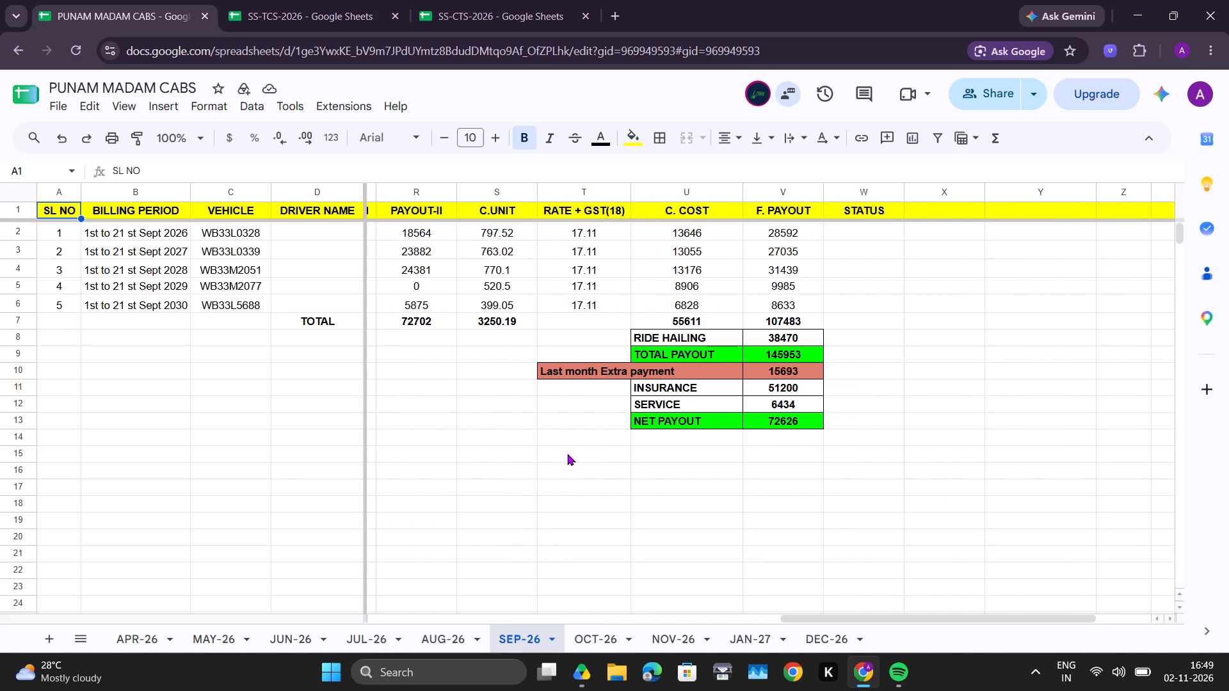
scroll(565, 453, right, 7)
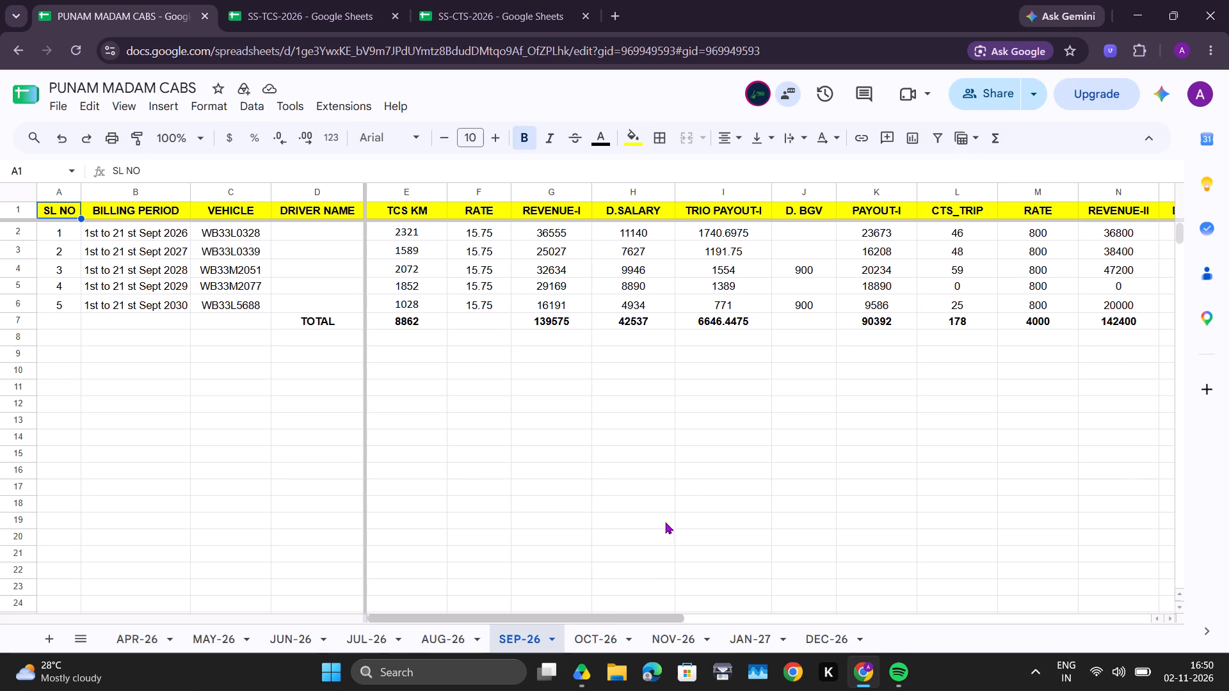
scroll(702, 446, left, 2)
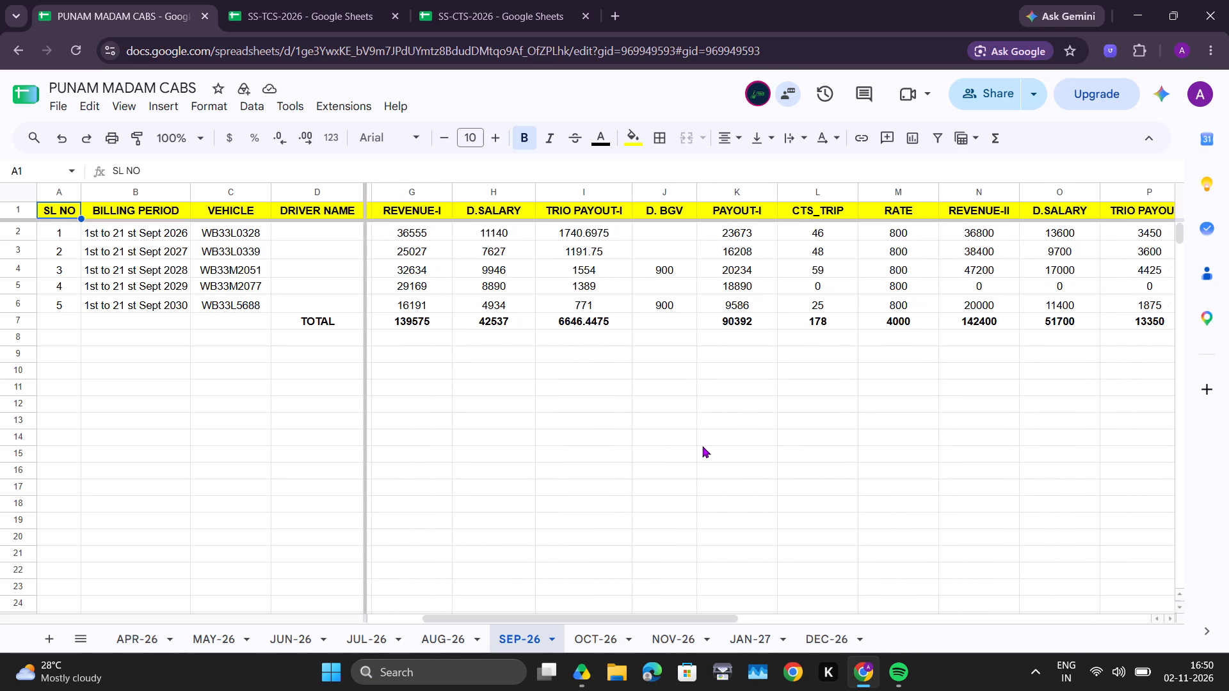
click(839, 240)
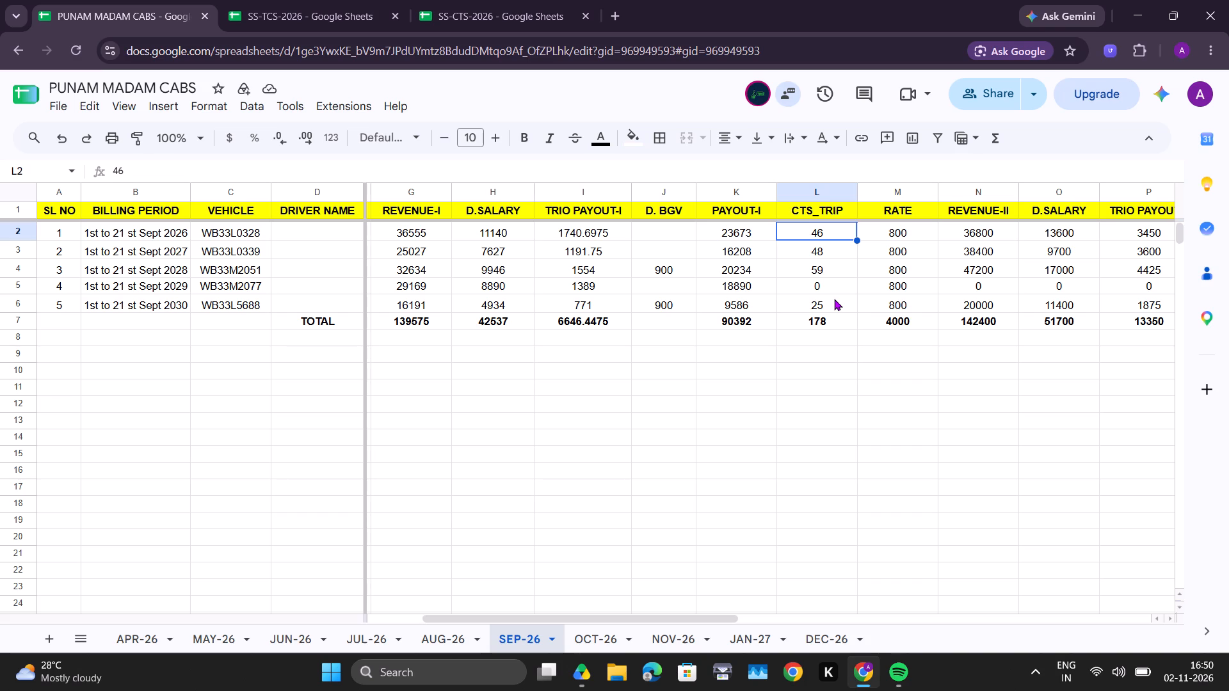
click(741, 500)
click(600, 638)
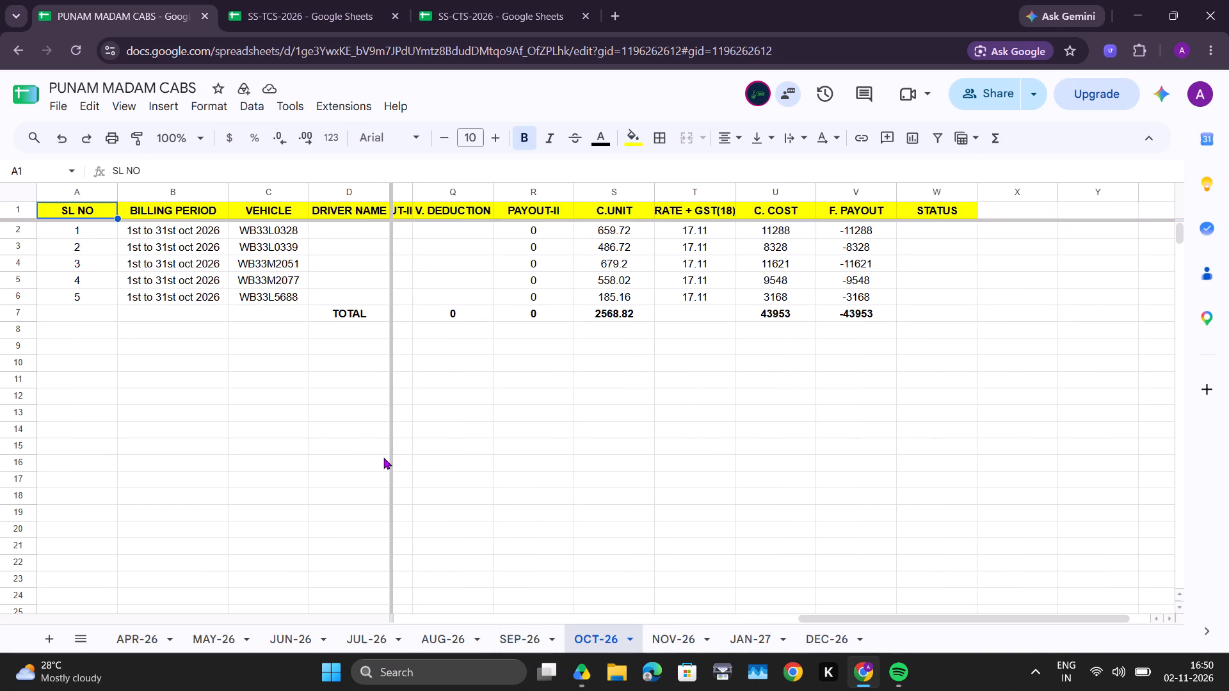
scroll(648, 427, right, 11)
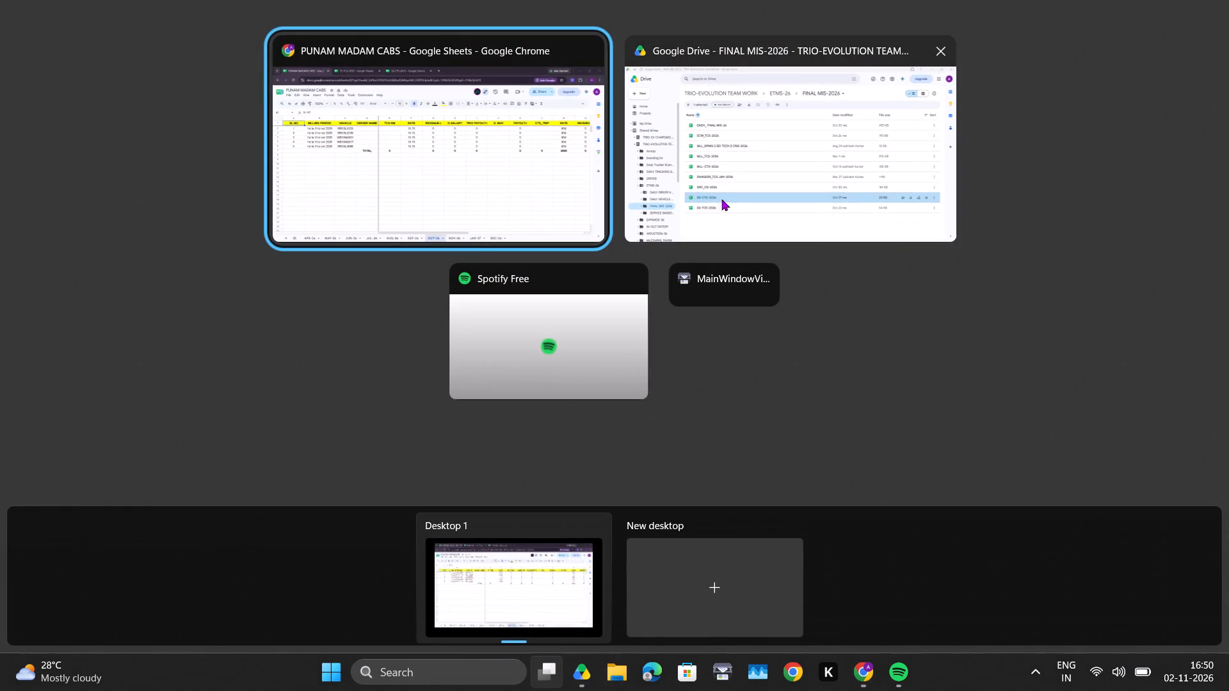
Switch to Google Drive and open ECW_TCS-2026 from the DAILY VEHICLE KM &TRIP TRACKING SHEET -26 folder.
click(737, 191)
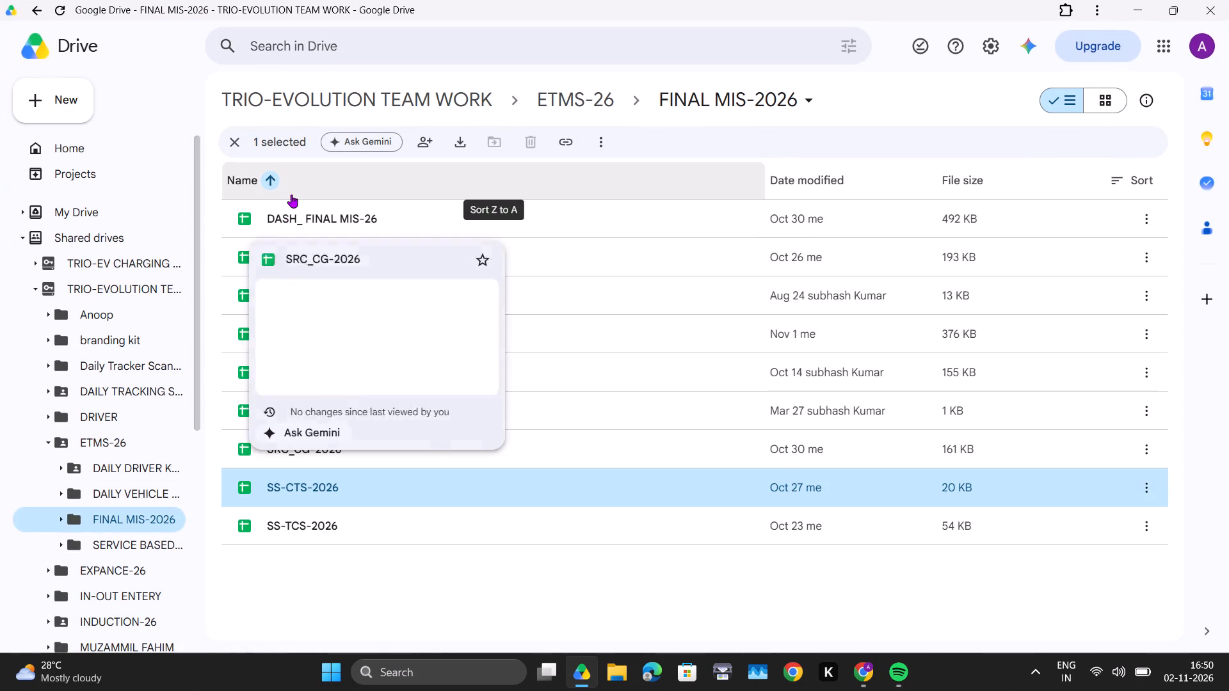
click(249, 136)
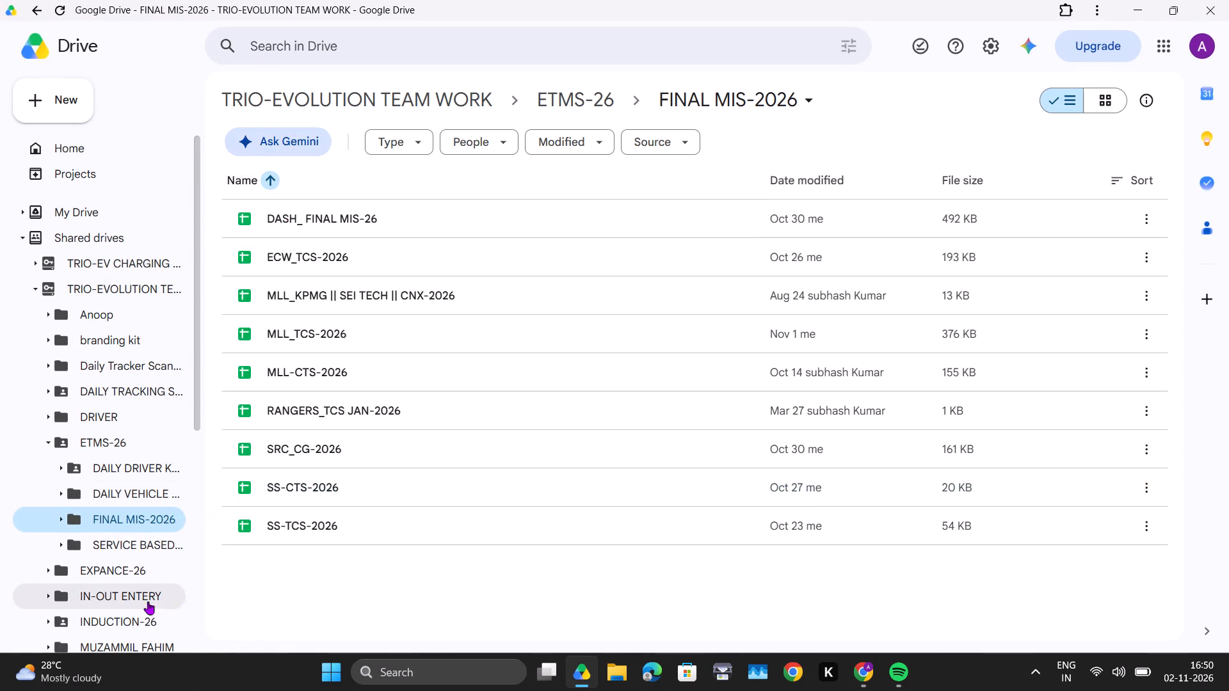
click(159, 486)
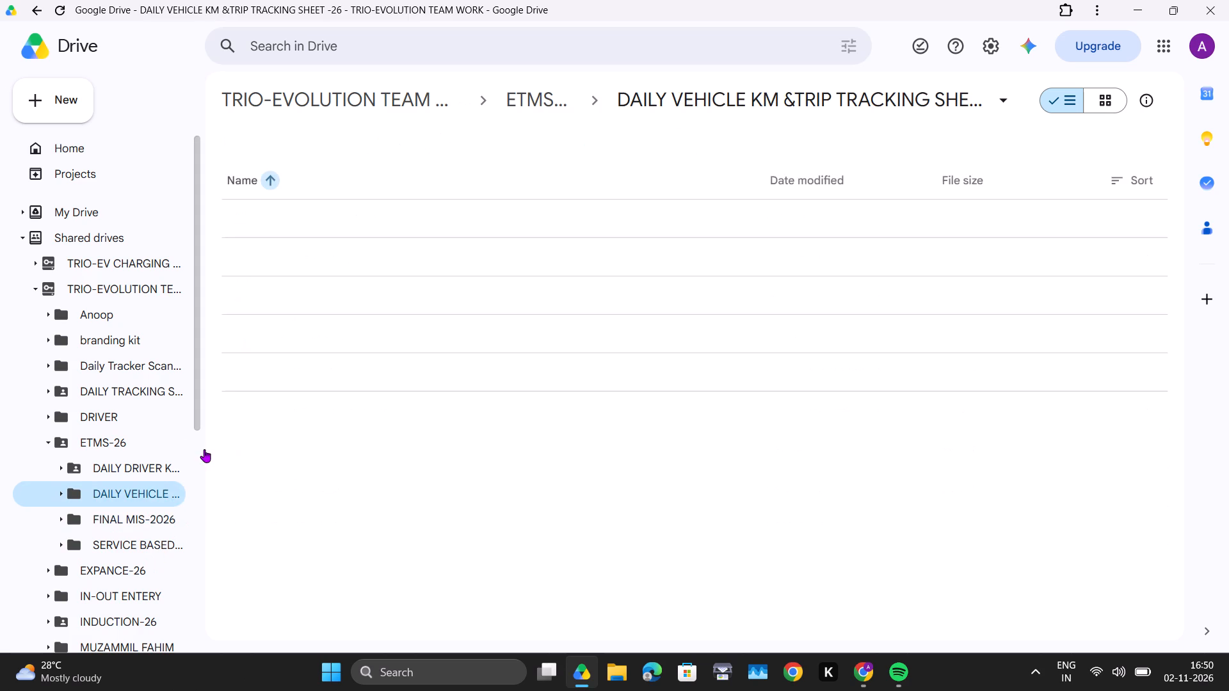
double_click(373, 210)
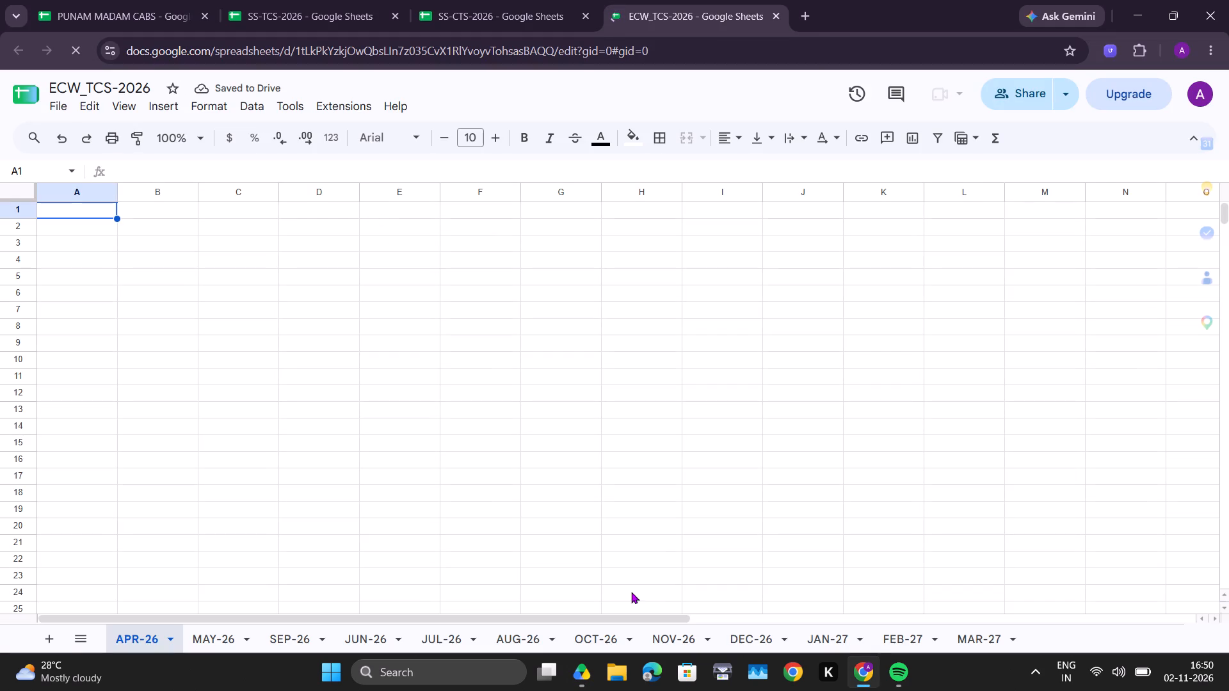
Reorder the ECW_TCS-2026 sheets so that SEP-26 sits between AUG-26 and OCT-26.
click(556, 648)
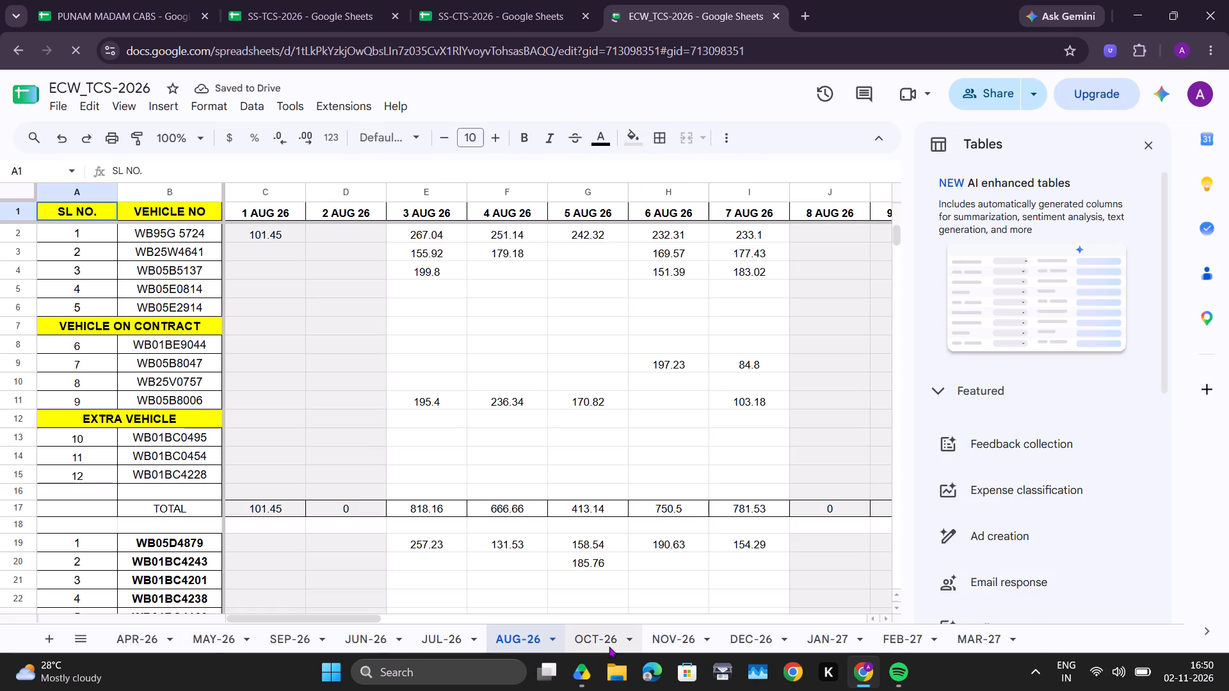
click(291, 644)
drag(291, 644, 400, 651)
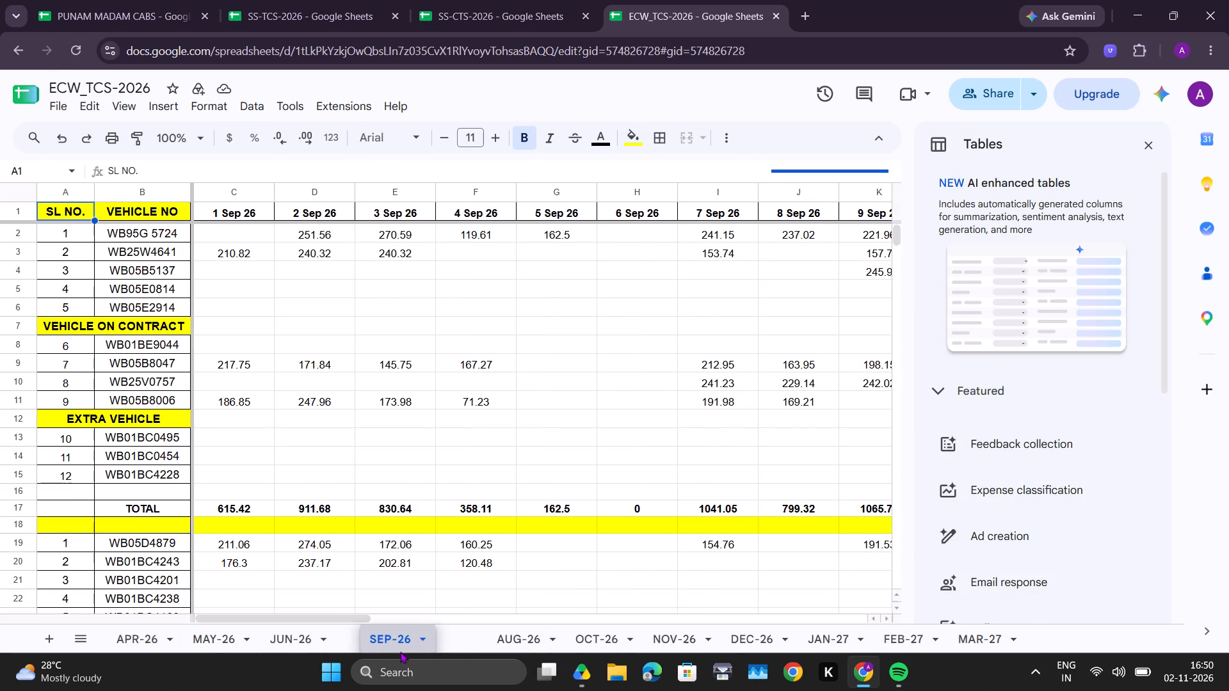
drag(400, 651, 508, 660)
click(531, 601)
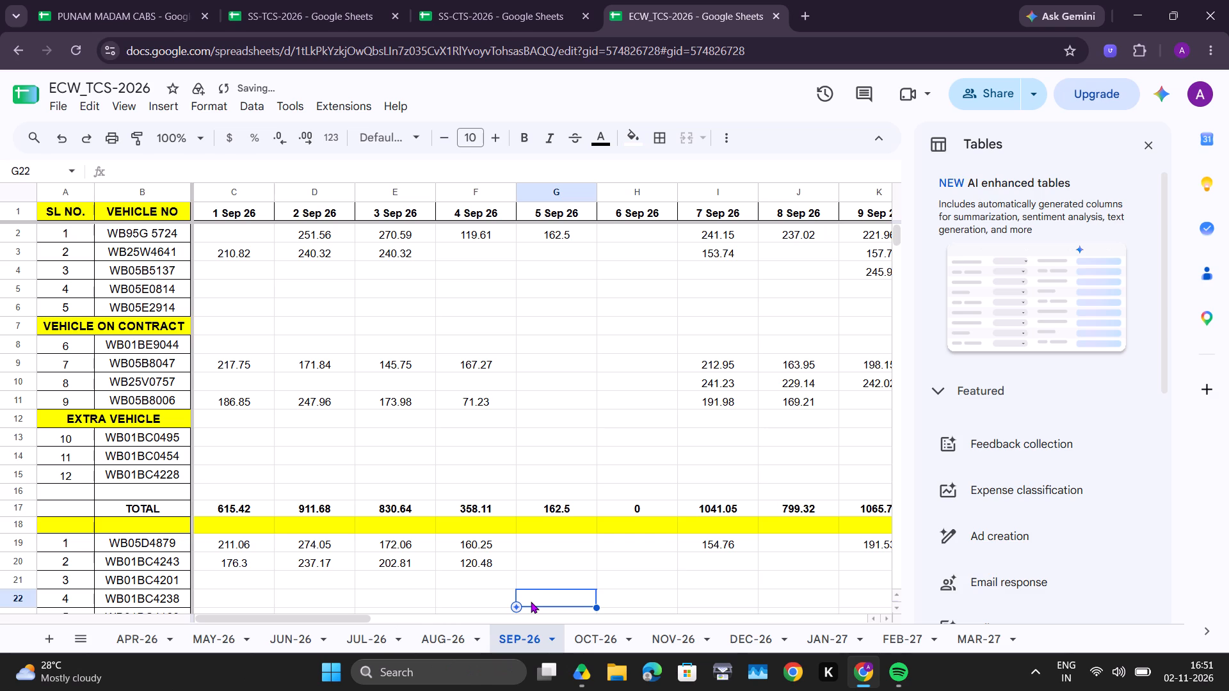
Return to PUNAM MADAM CABS and check the final payout columns of OCT-26 and SEP-26.
click(159, 0)
scroll(796, 396, left, 8)
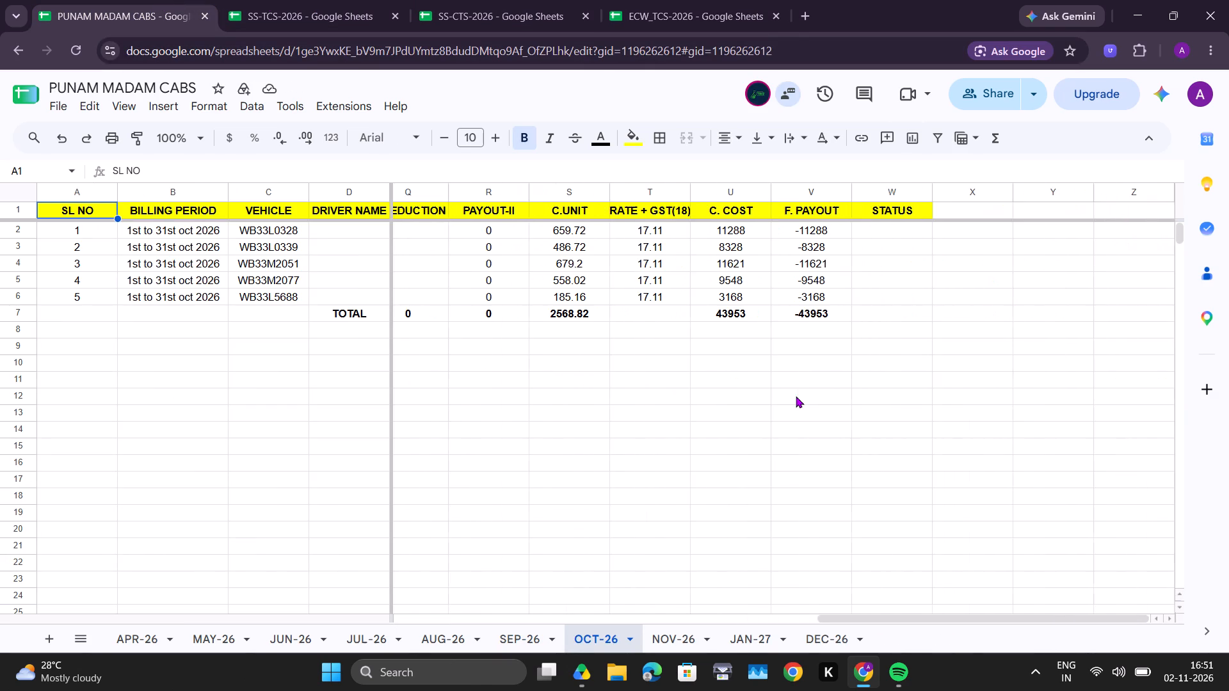
scroll(796, 396, left, 2)
click(534, 634)
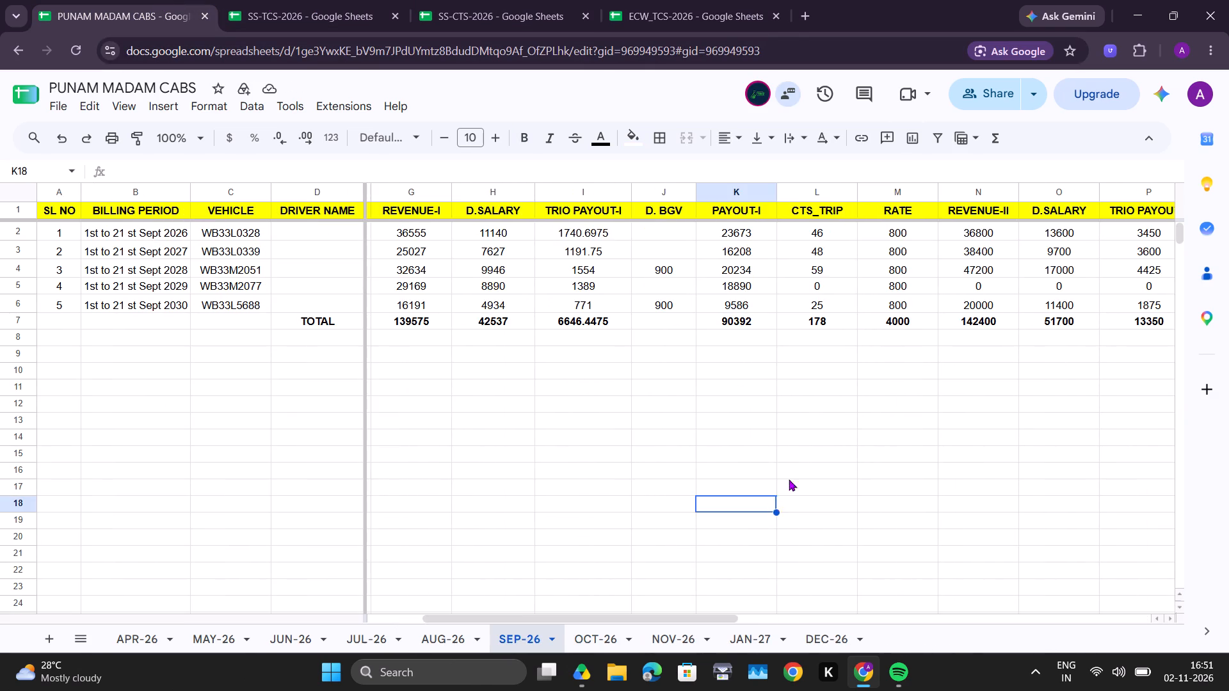
scroll(867, 417, left, 6)
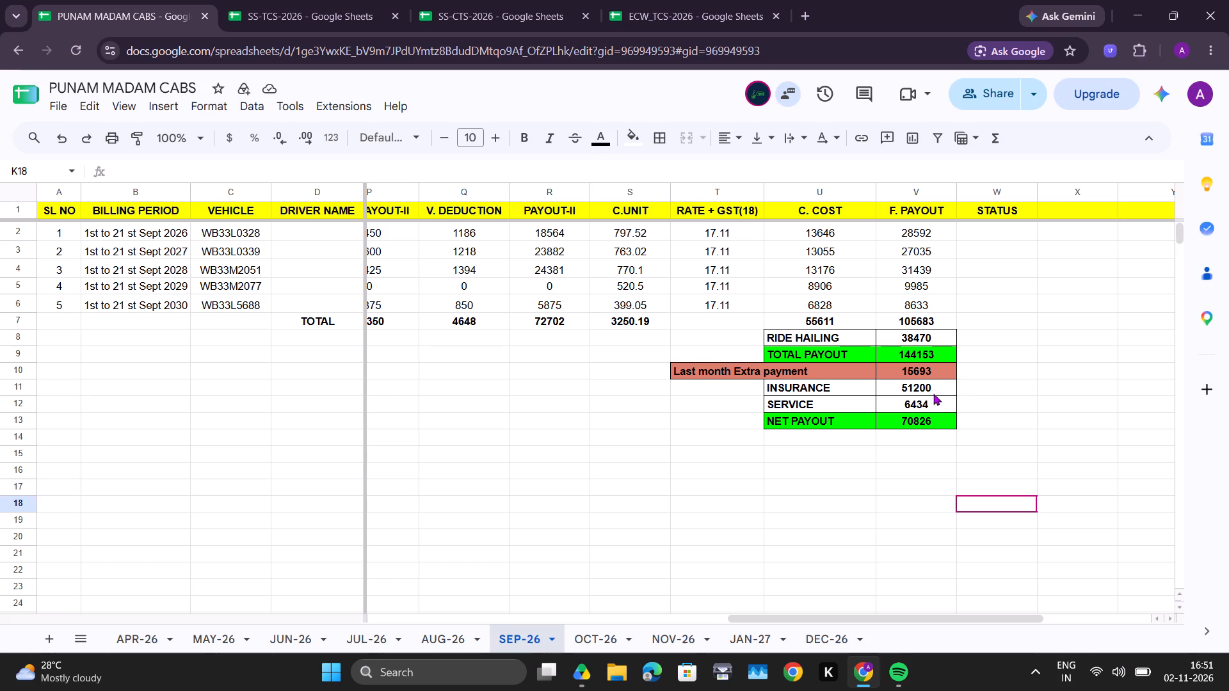
Compare the net extra payment on AUG-26 with the Last month Extra payment and NET PAYOUT formula on SEP-26.
click(601, 640)
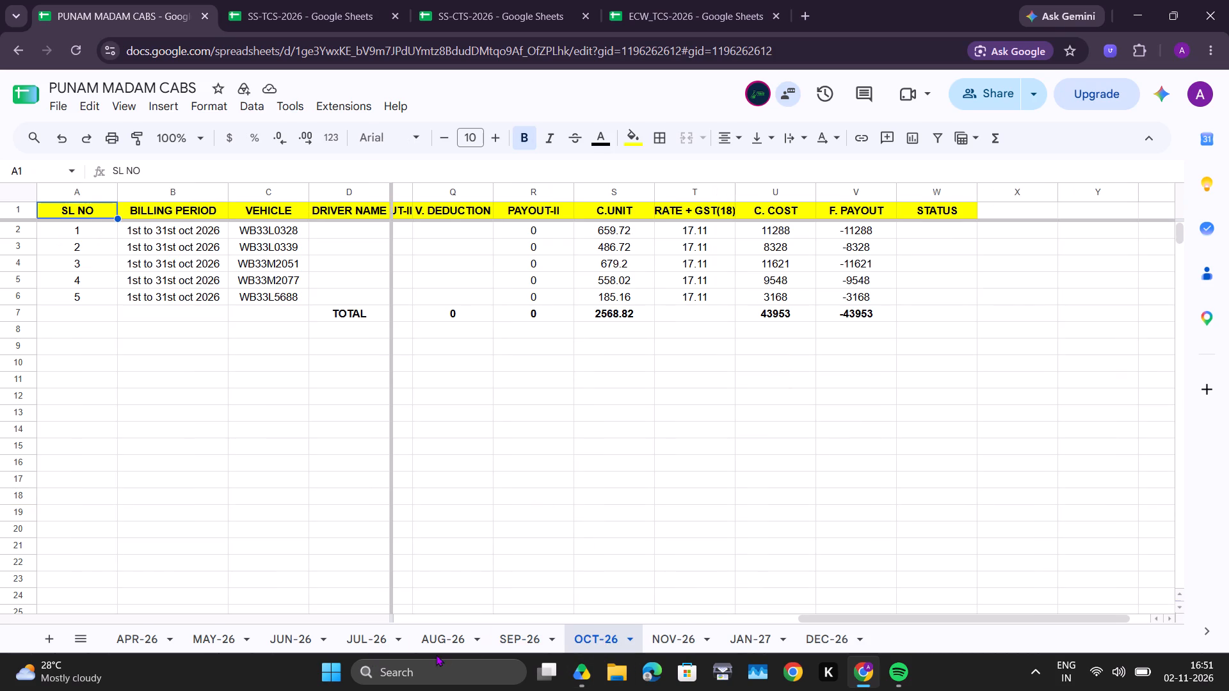
click(464, 640)
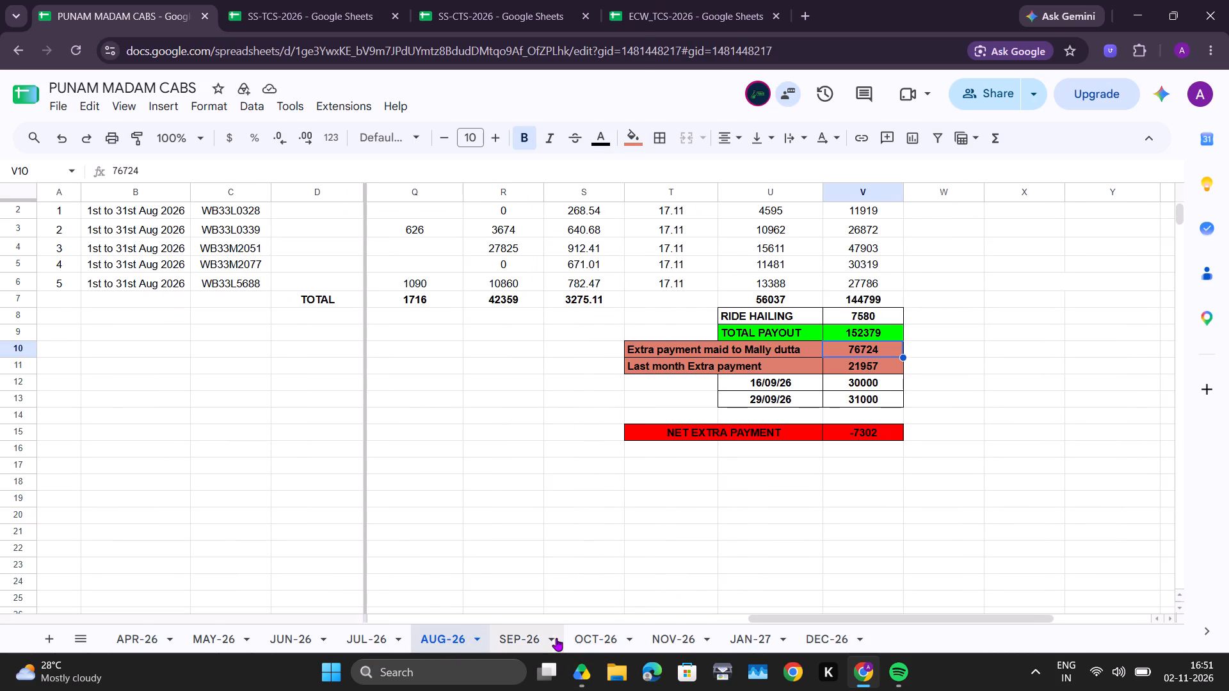
click(527, 643)
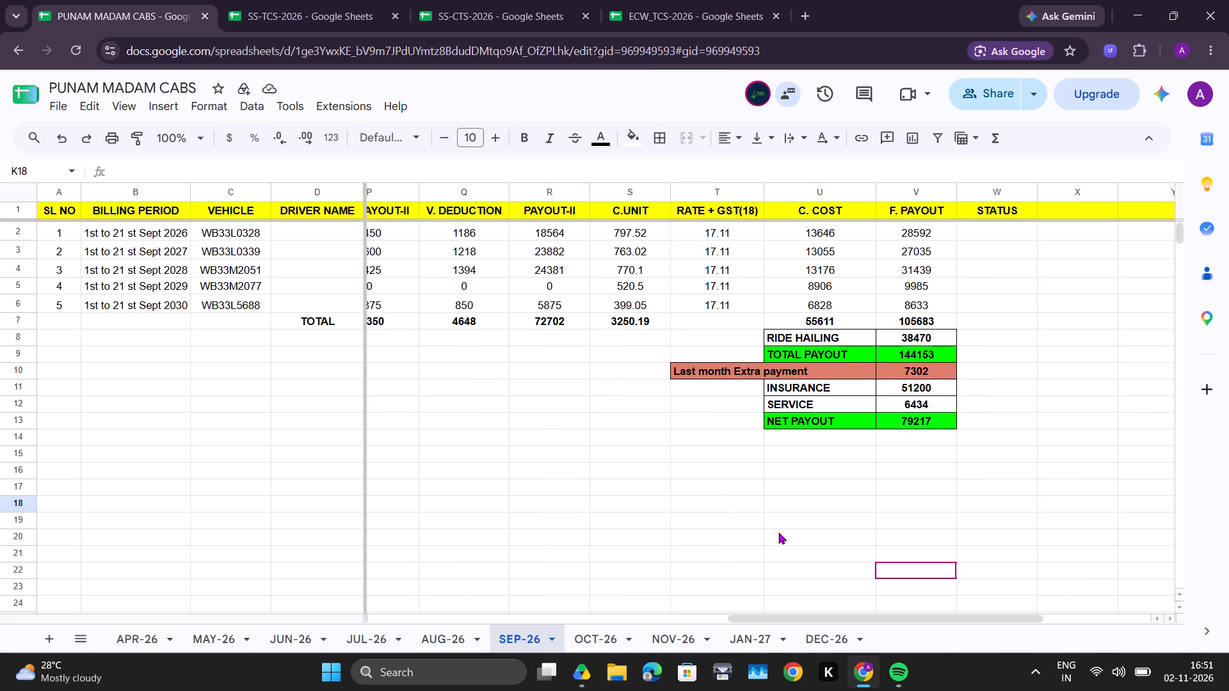
click(912, 427)
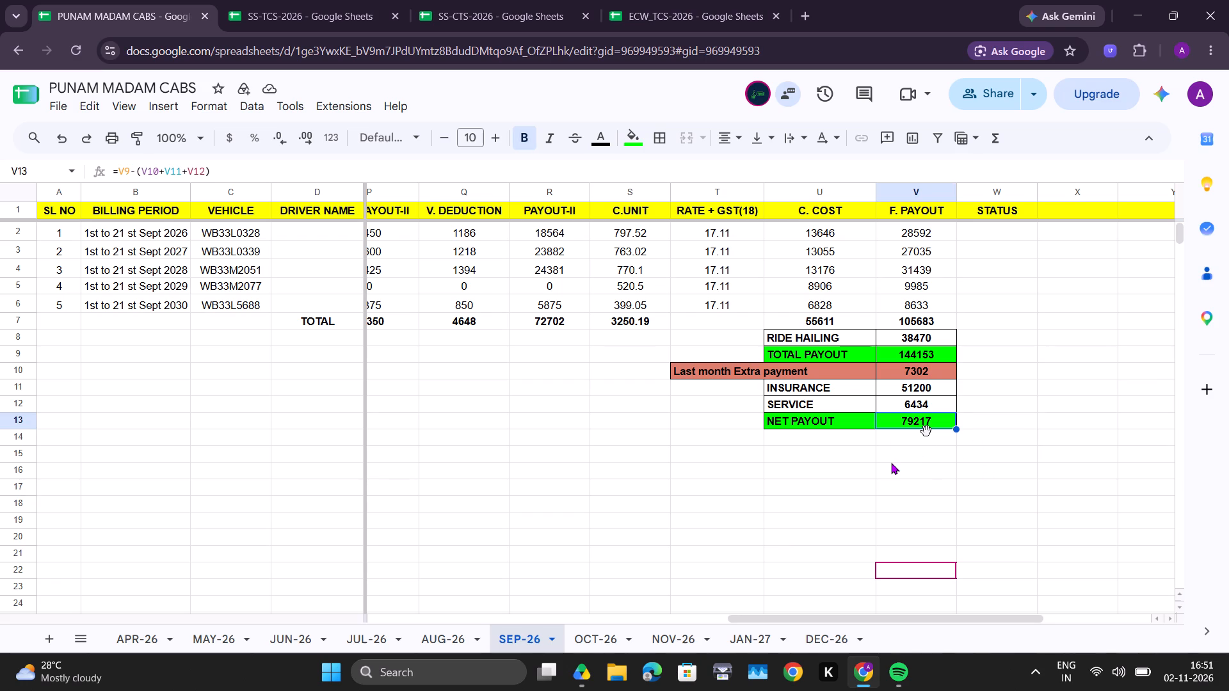
click(917, 442)
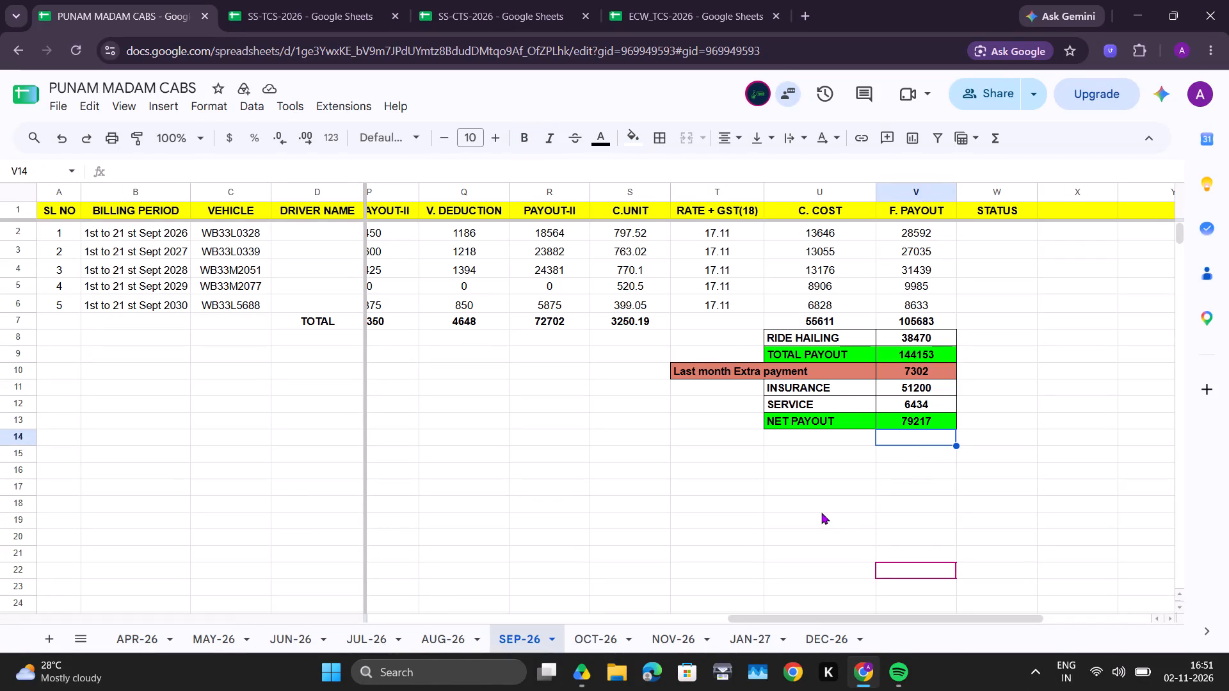
scroll(549, 364, right, 7)
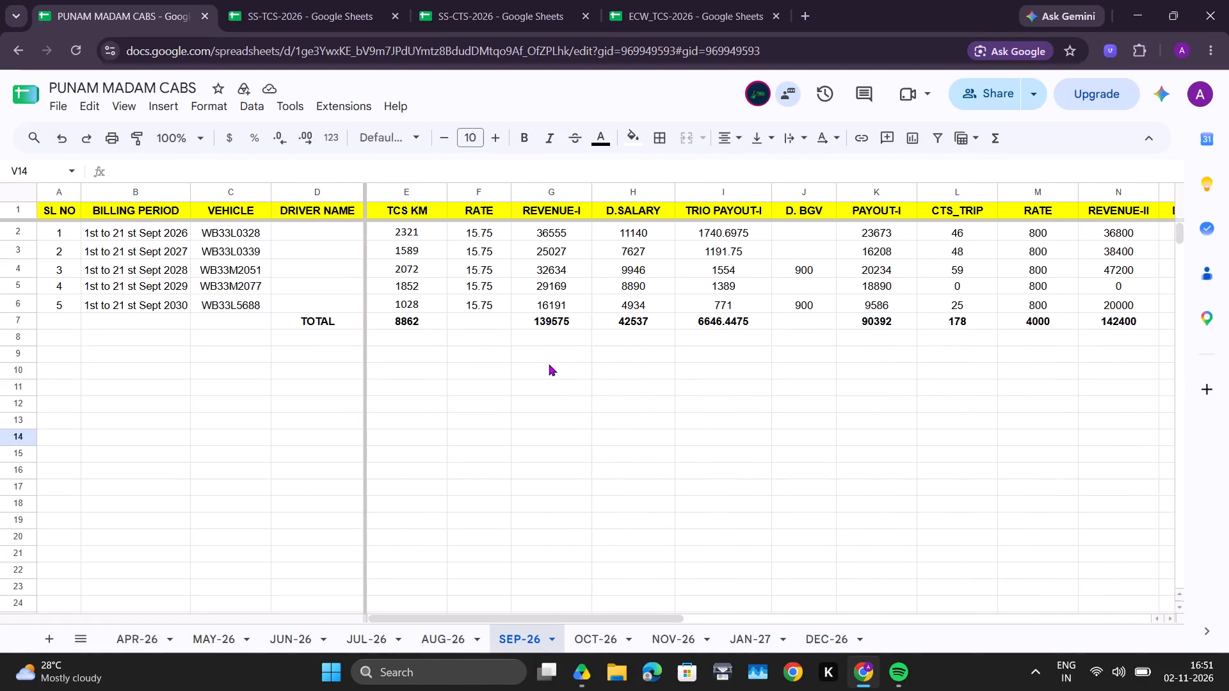
click(465, 640)
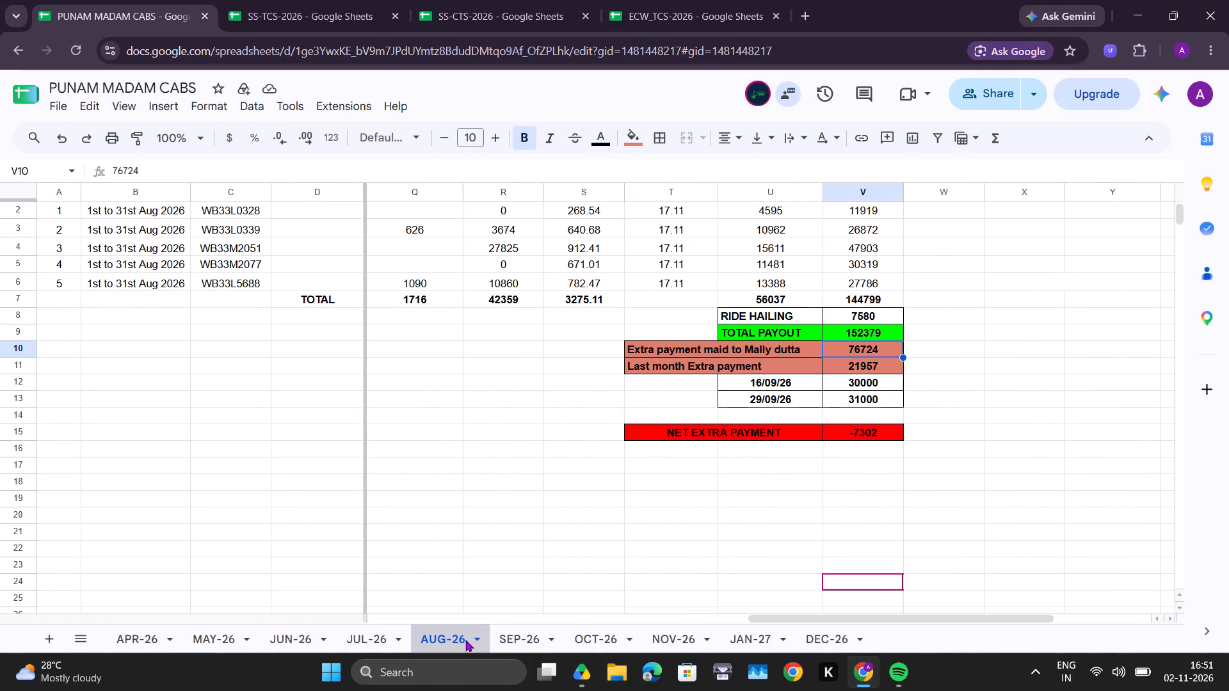
Freeze the header row of the AUG-26 sheet.
scroll(587, 454, right, 5)
scroll(587, 454, up, 10)
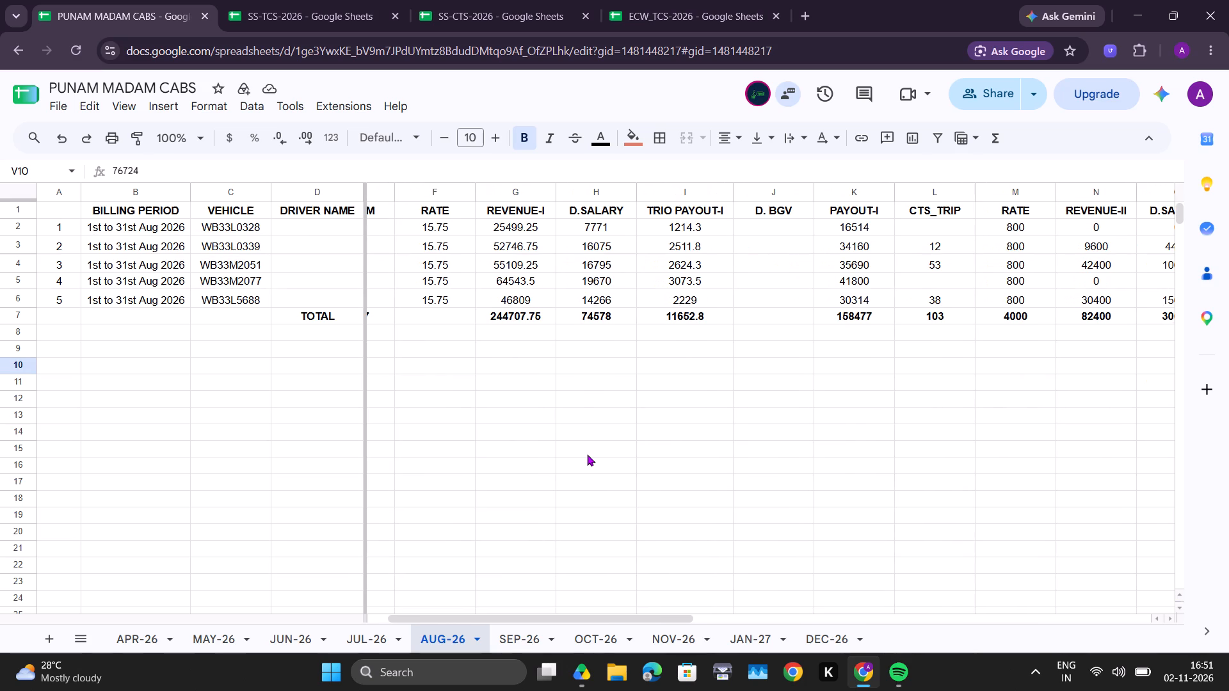
scroll(587, 454, up, 6)
drag(13, 199, 13, 200)
drag(13, 200, 13, 215)
Check the CTS_TRIP through RATE + GST(18) columns on AUG-26 and go to SEP-26.
scroll(465, 456, left, 4)
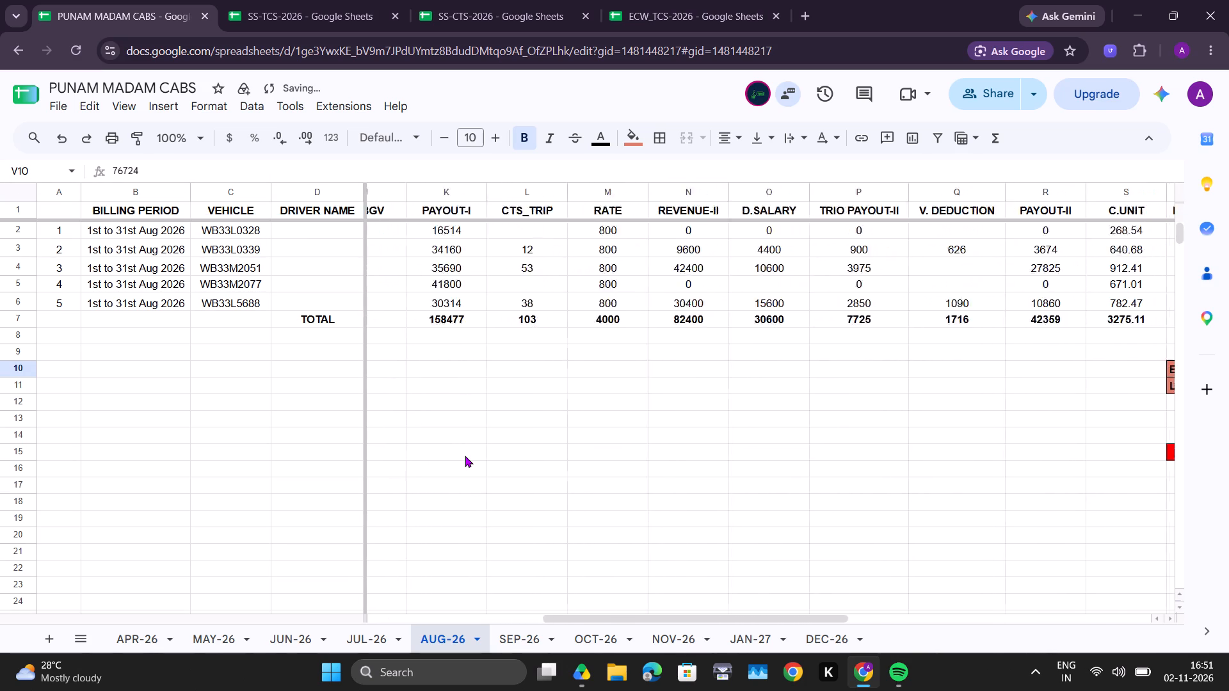
scroll(465, 456, left, 1)
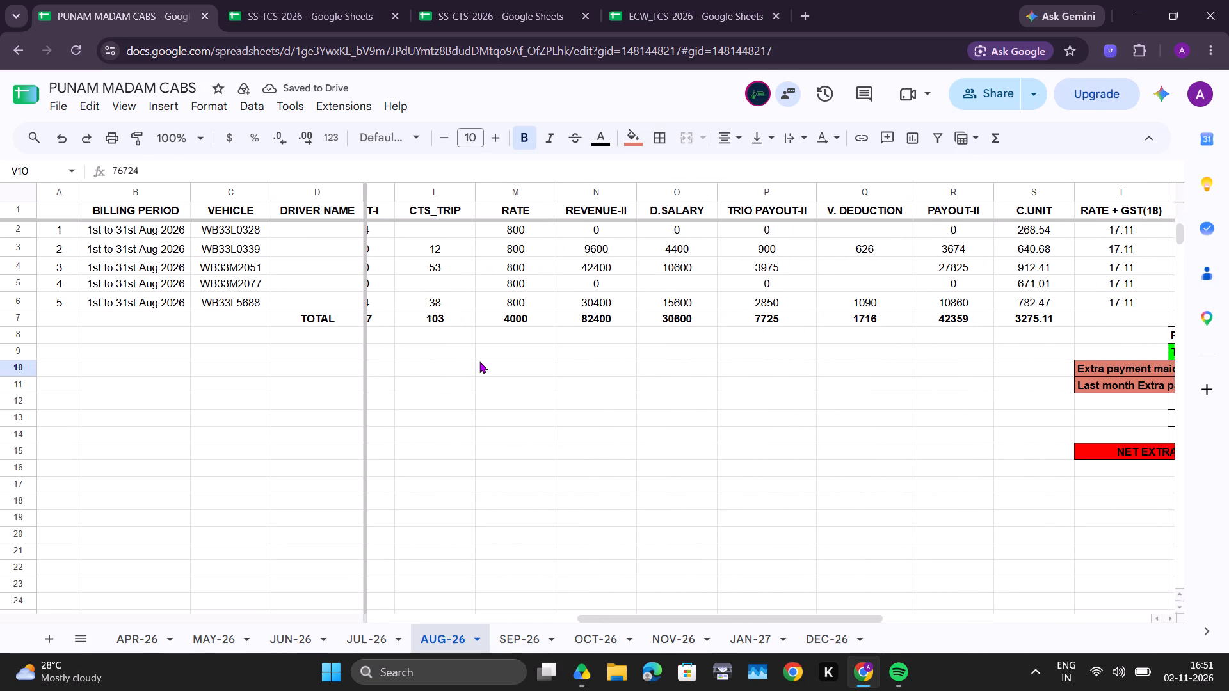
click(529, 639)
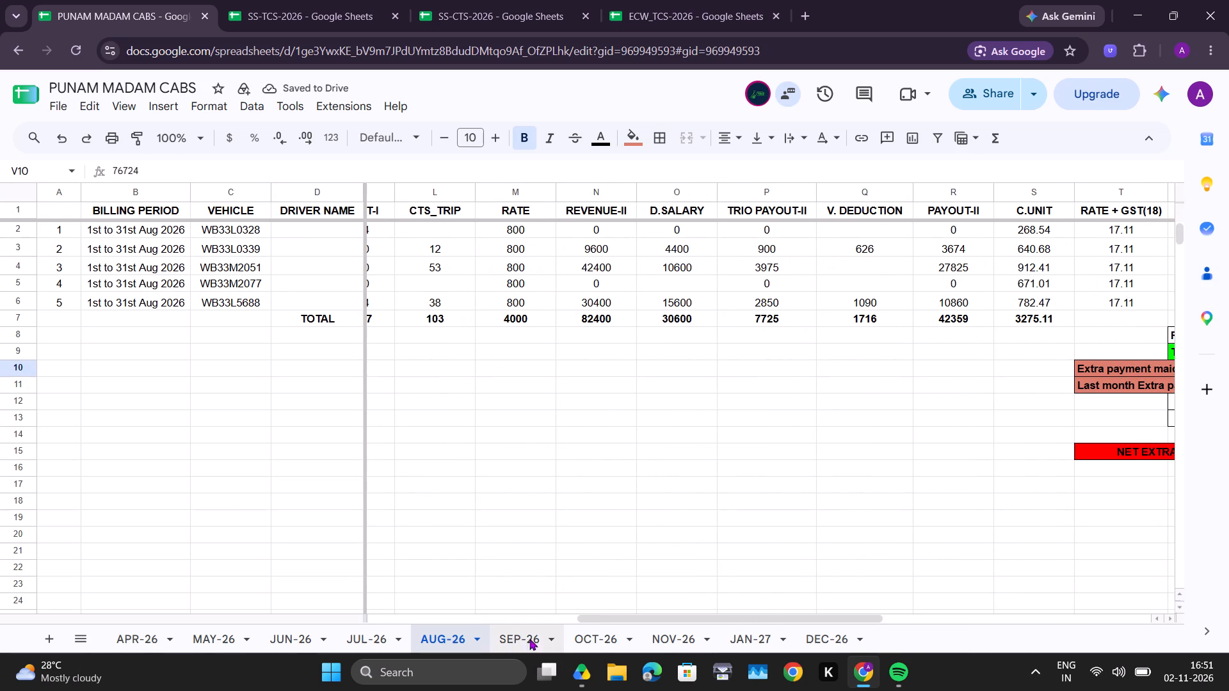
click(540, 0)
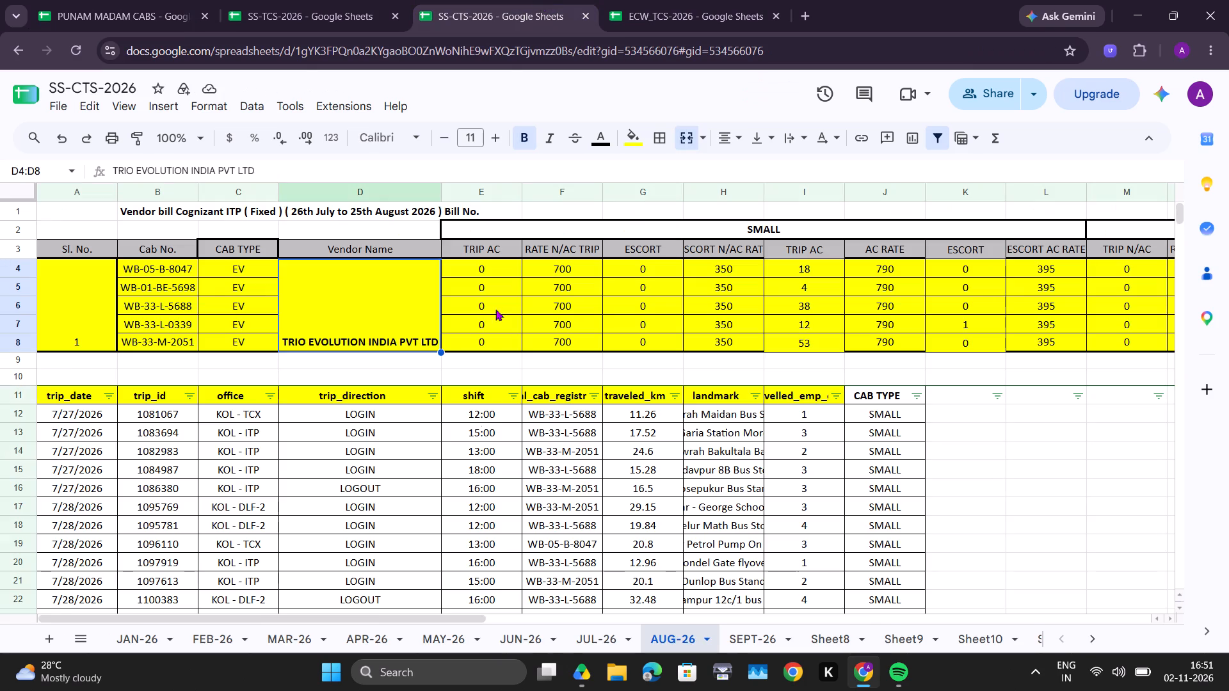
click(757, 638)
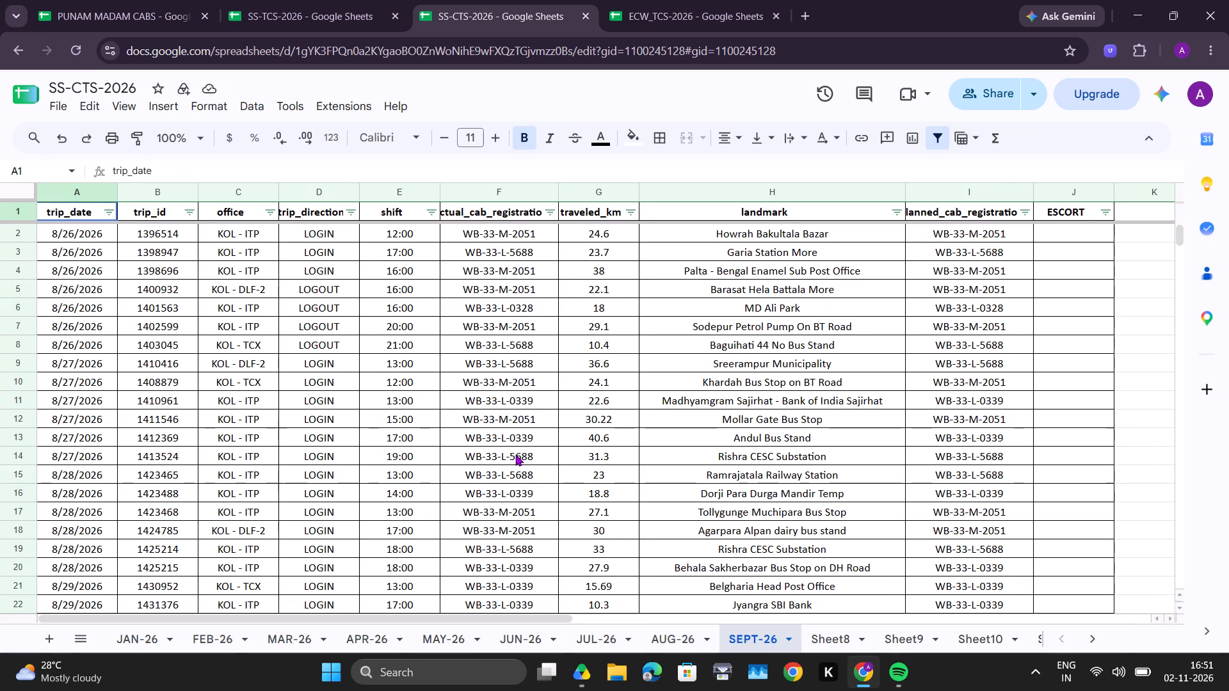
scroll(515, 454, up, 4)
scroll(612, 286, right, 6)
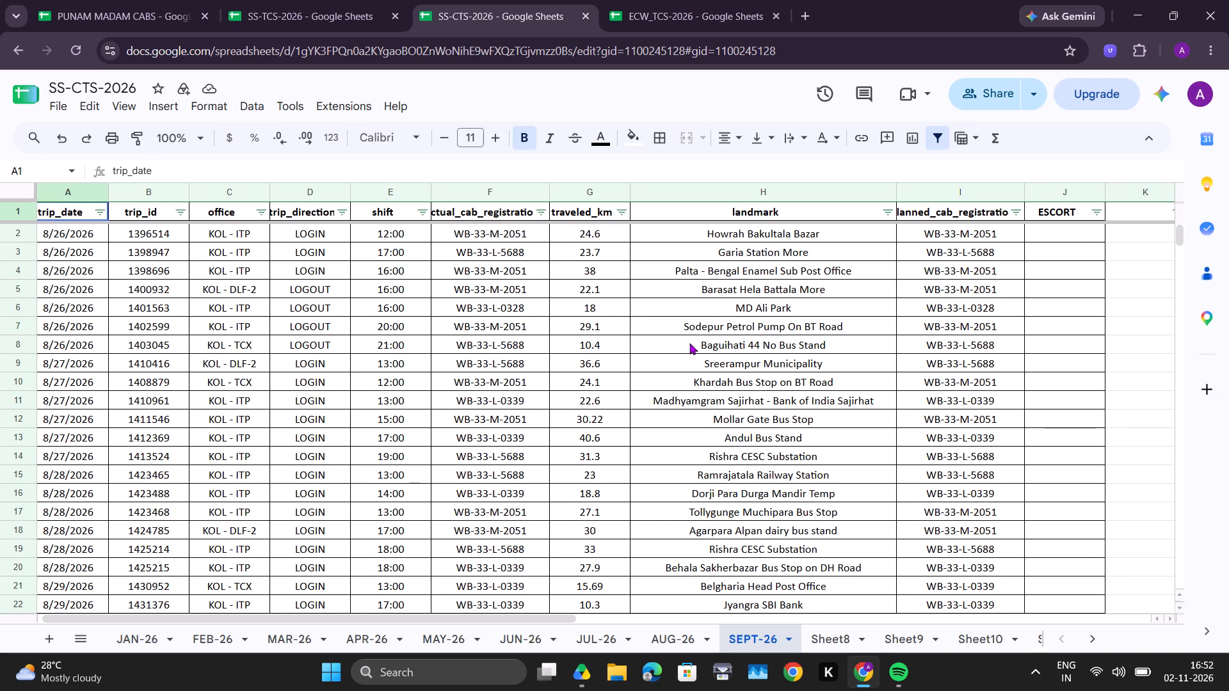
click(540, 210)
click(399, 406)
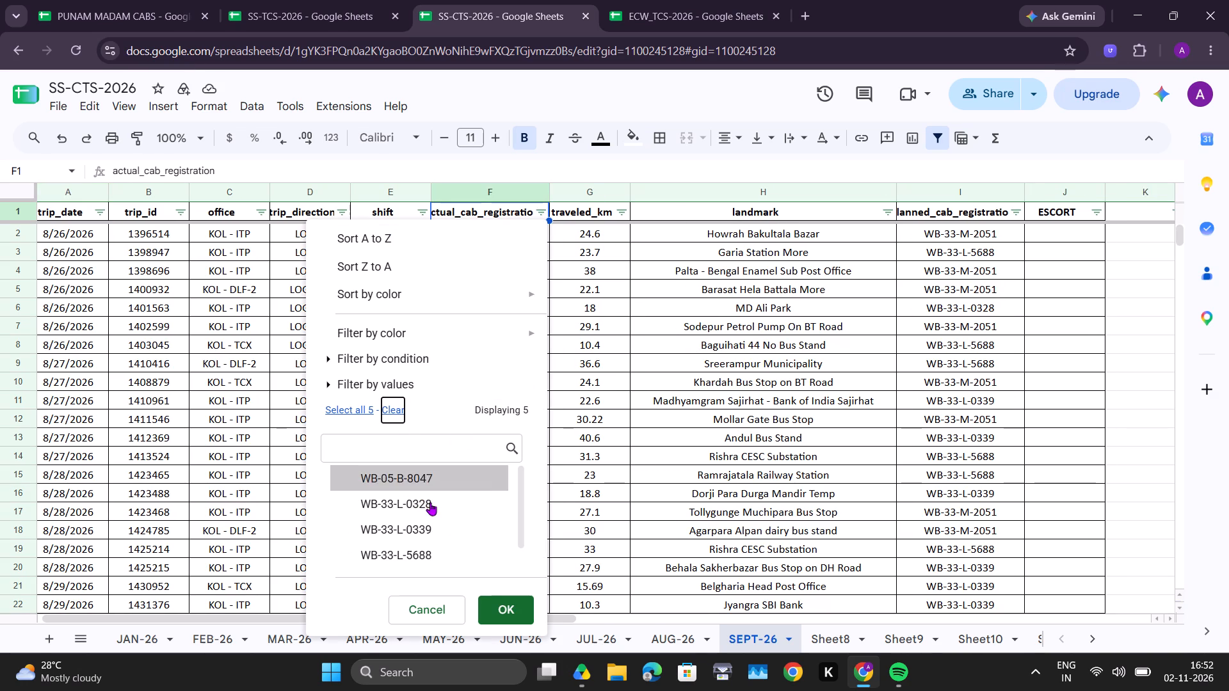
click(424, 498)
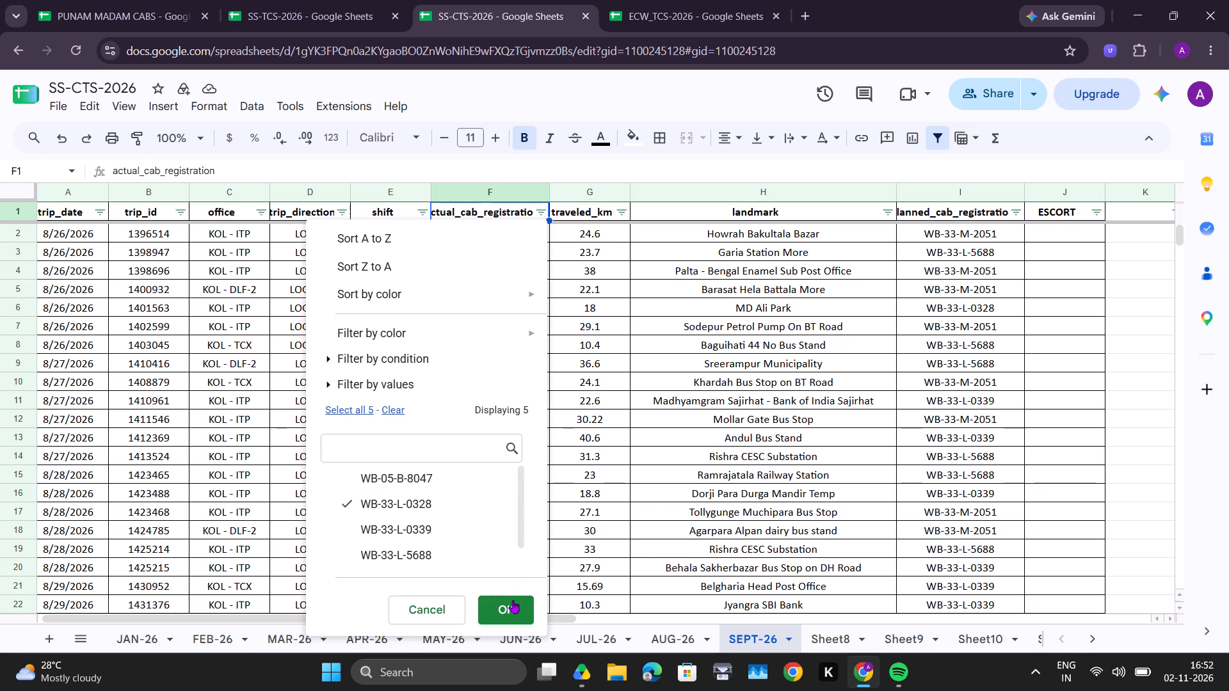
click(513, 600)
scroll(453, 398, down, 9)
scroll(453, 398, up, 2)
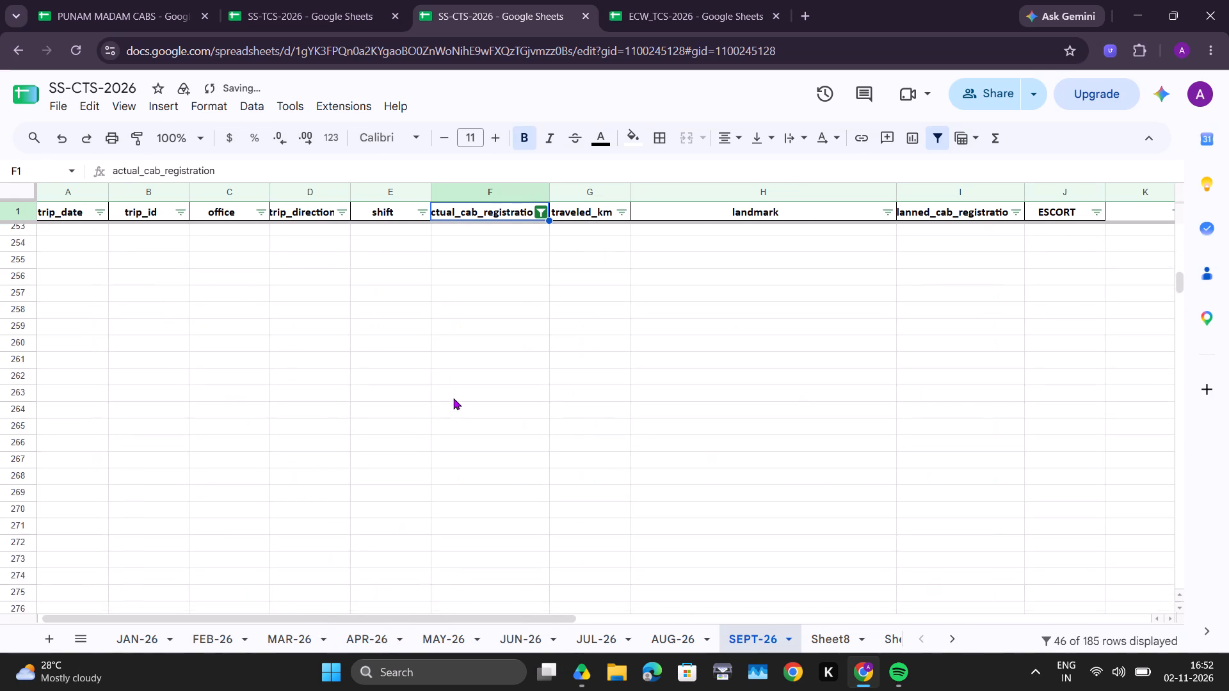
scroll(453, 398, up, 12)
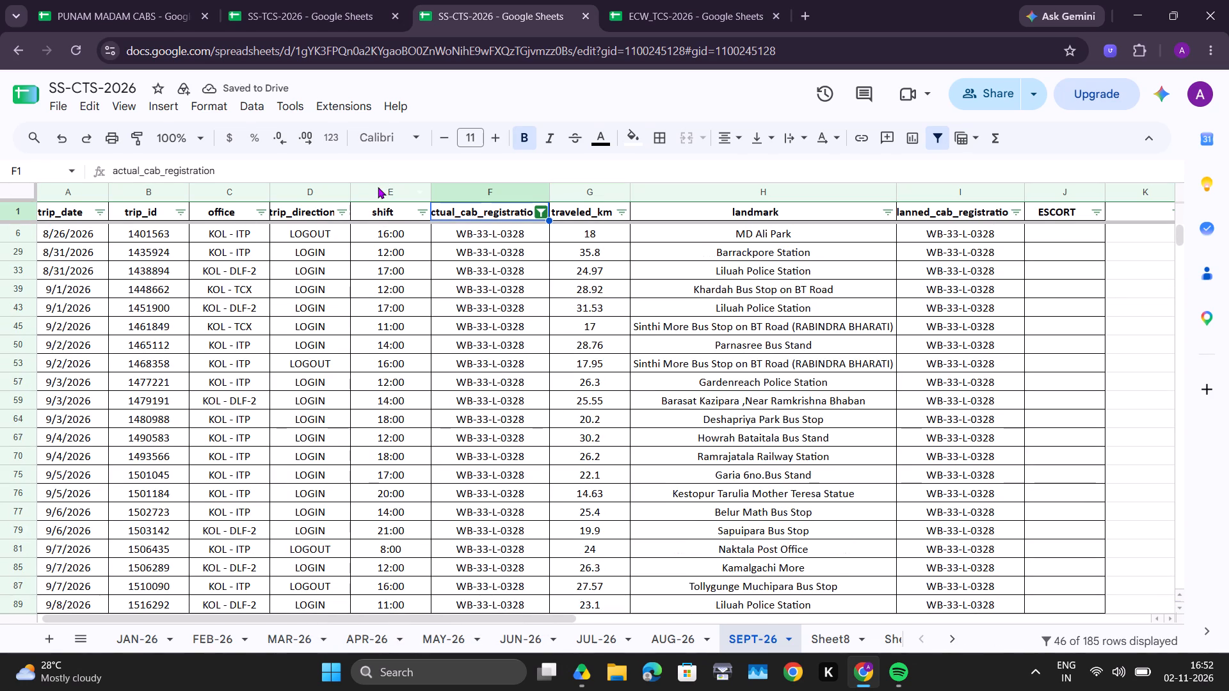
click(378, 187)
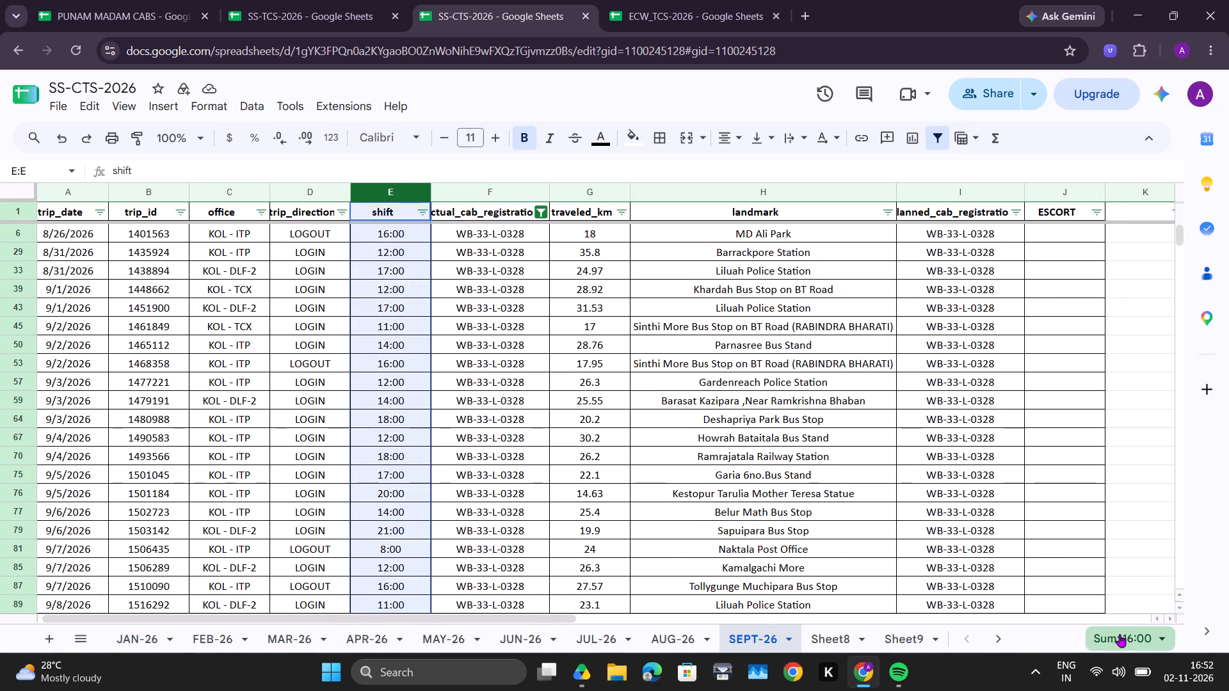
click(1120, 635)
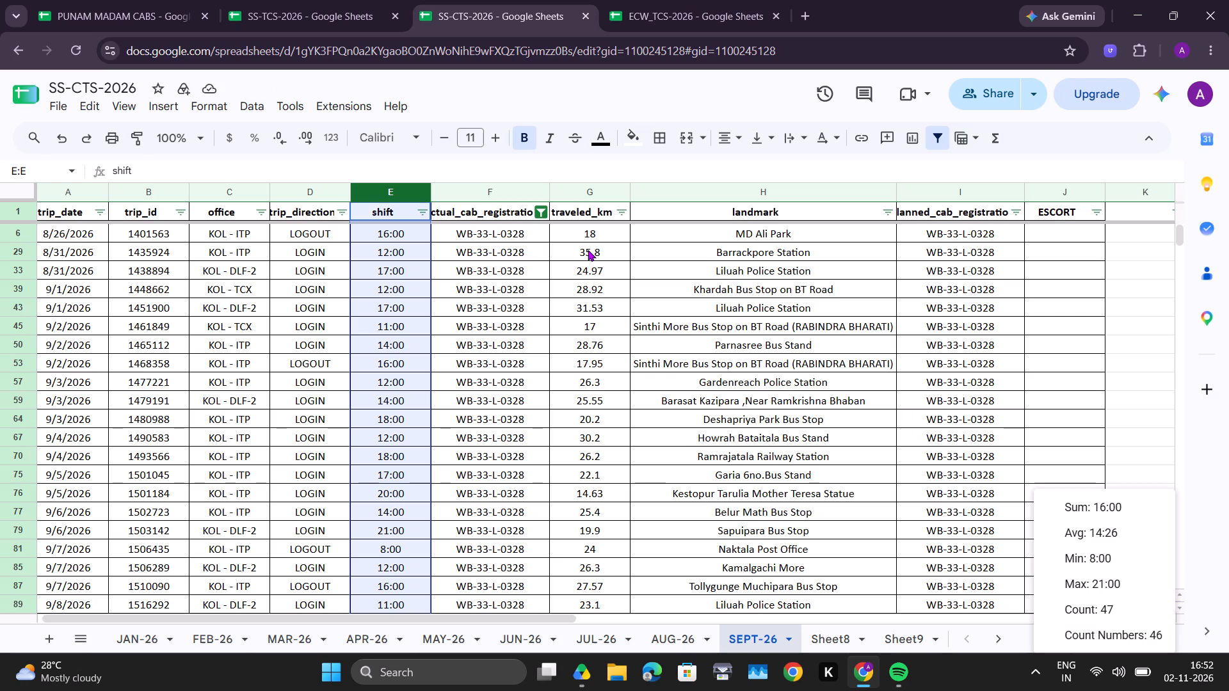
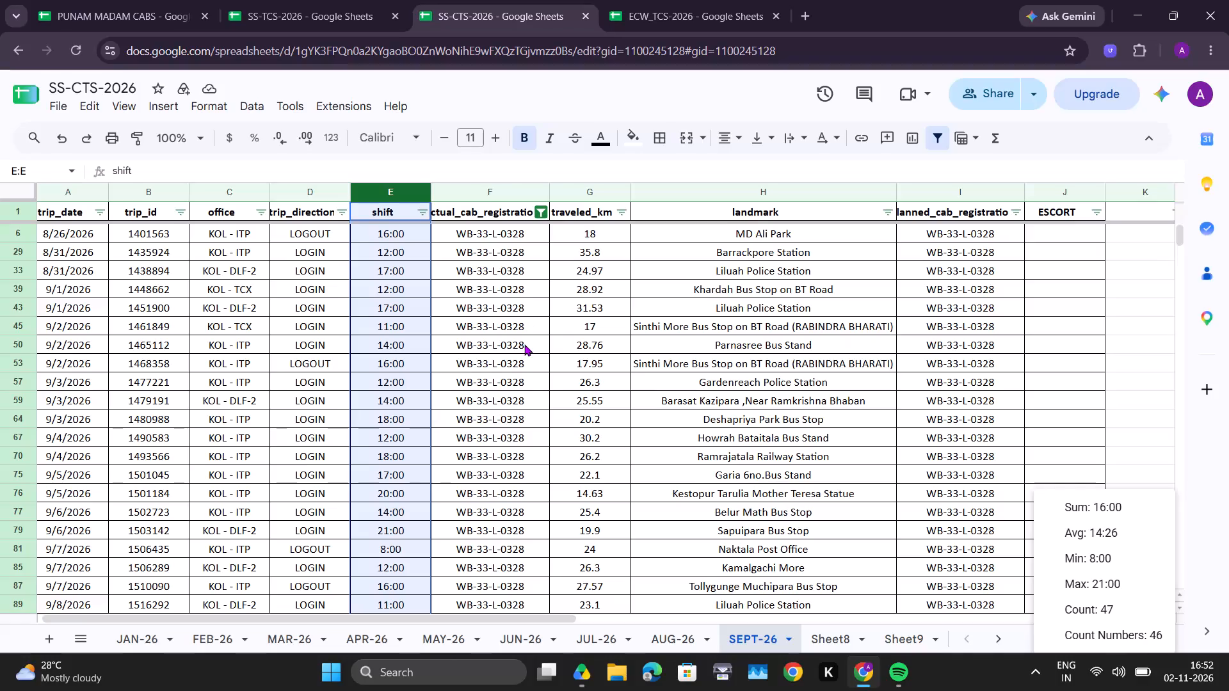
scroll(620, 454, up, 1)
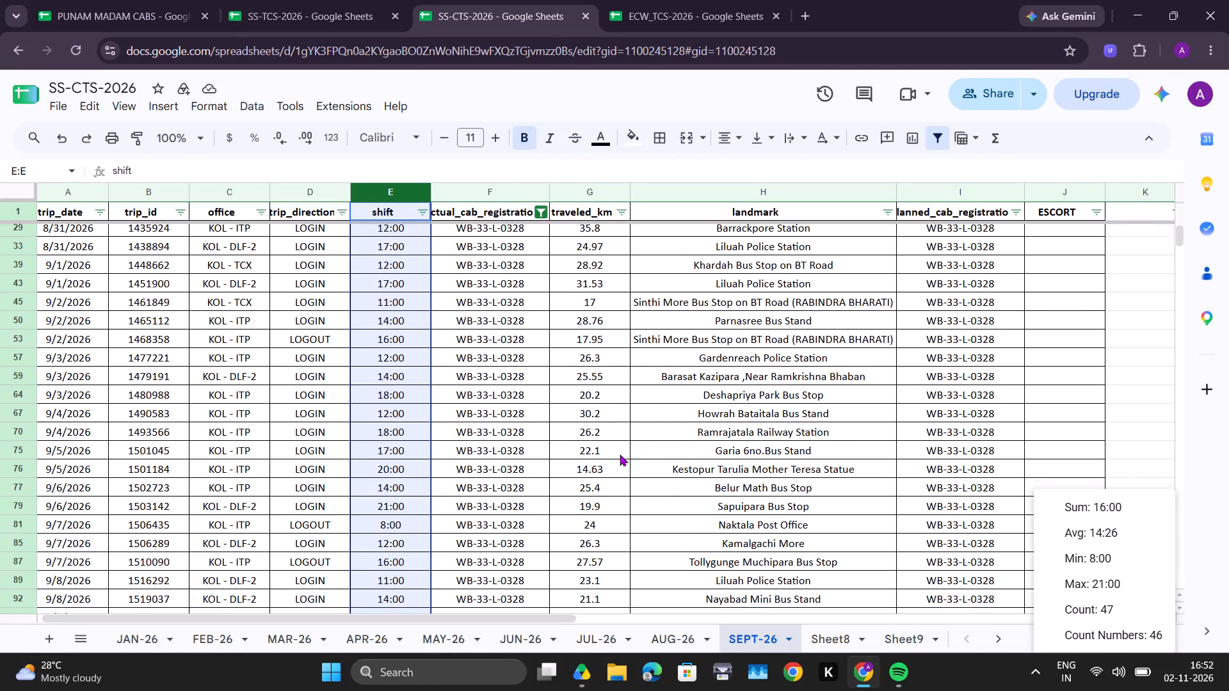
scroll(620, 454, up, 1)
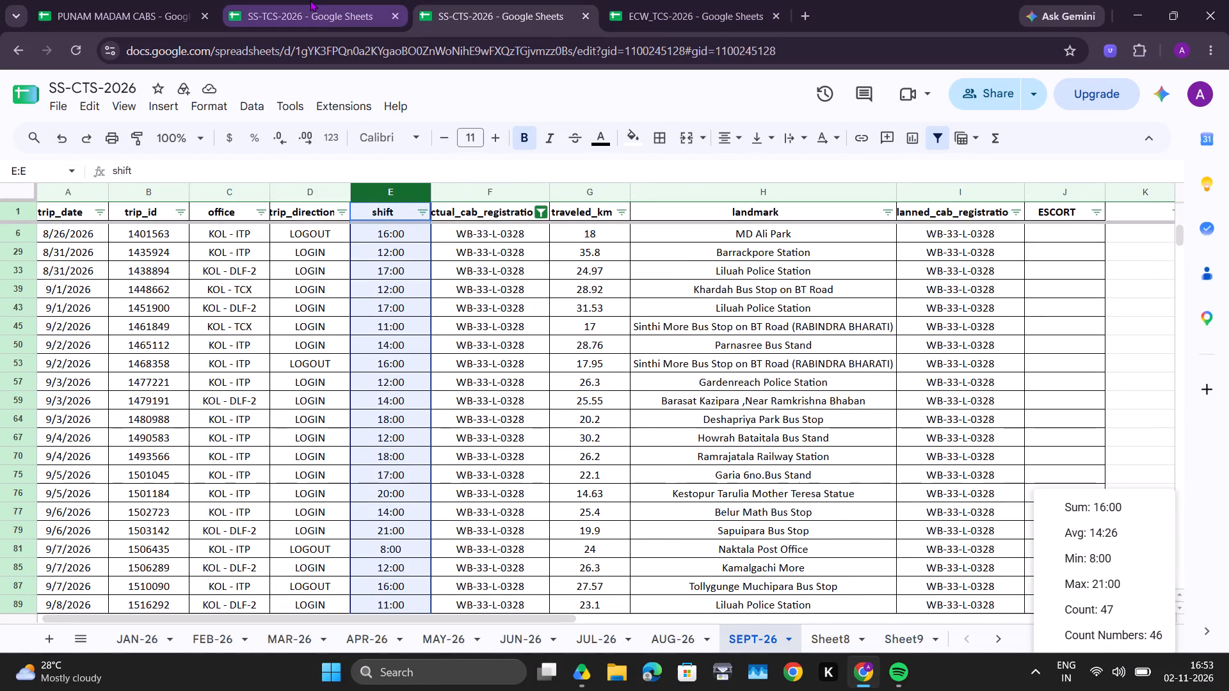
click(189, 0)
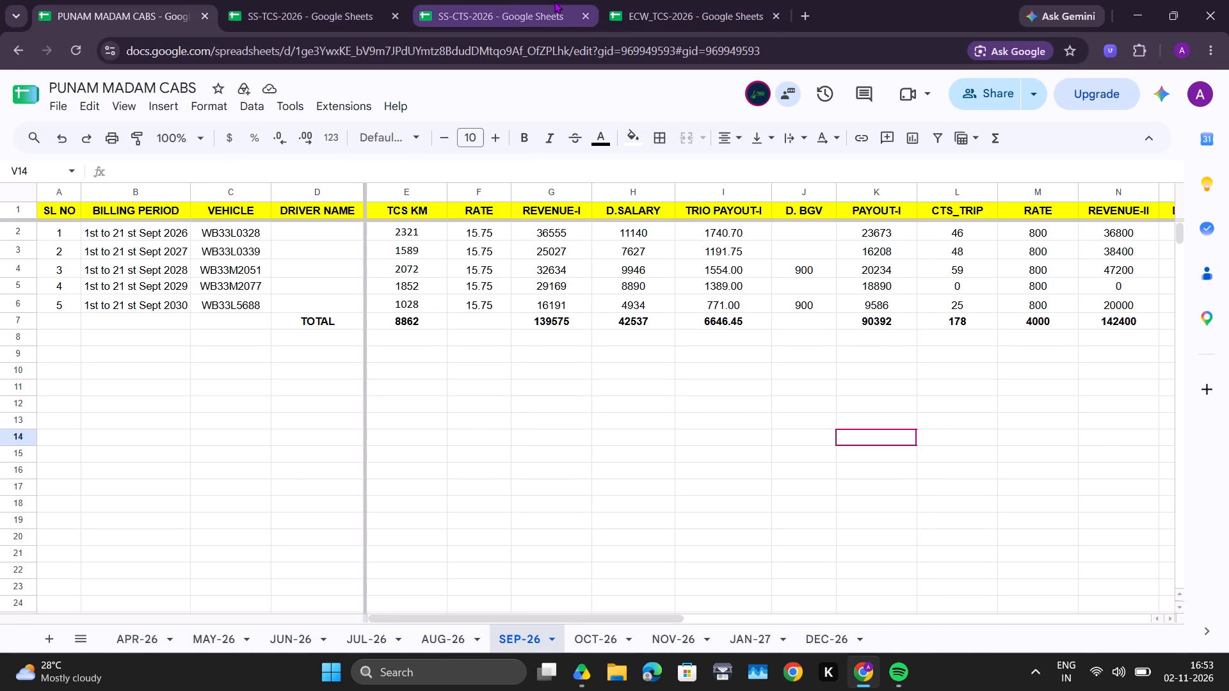
click(488, 0)
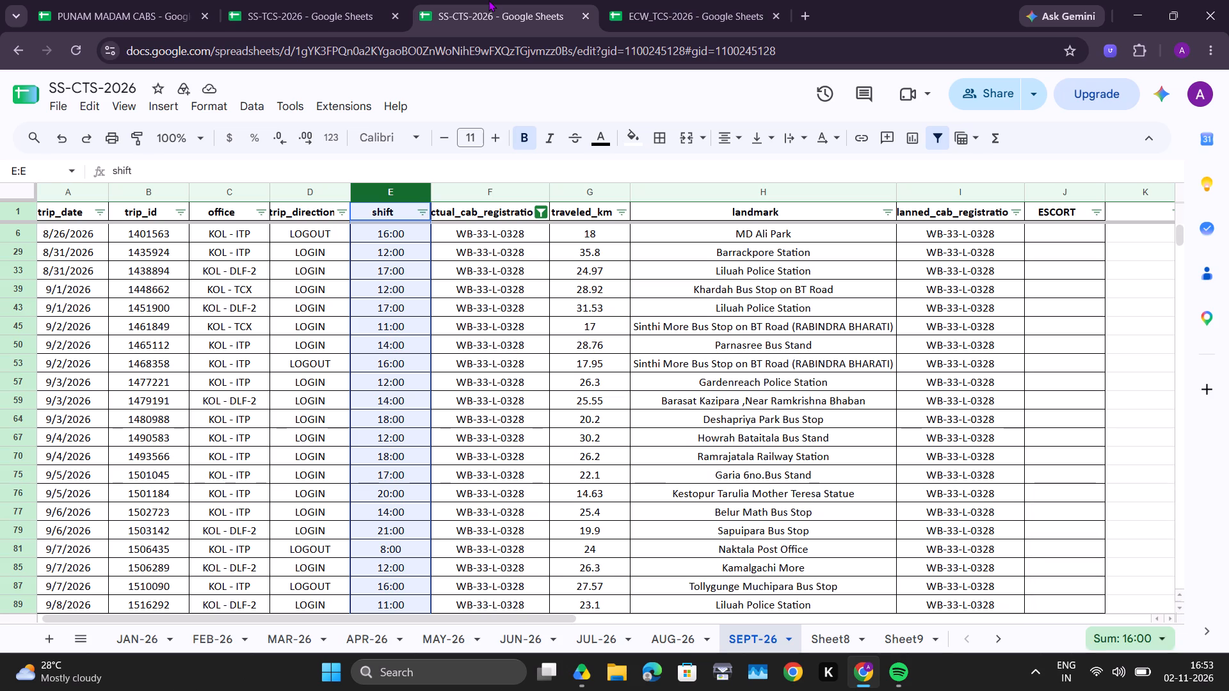
scroll(470, 330, down, 5)
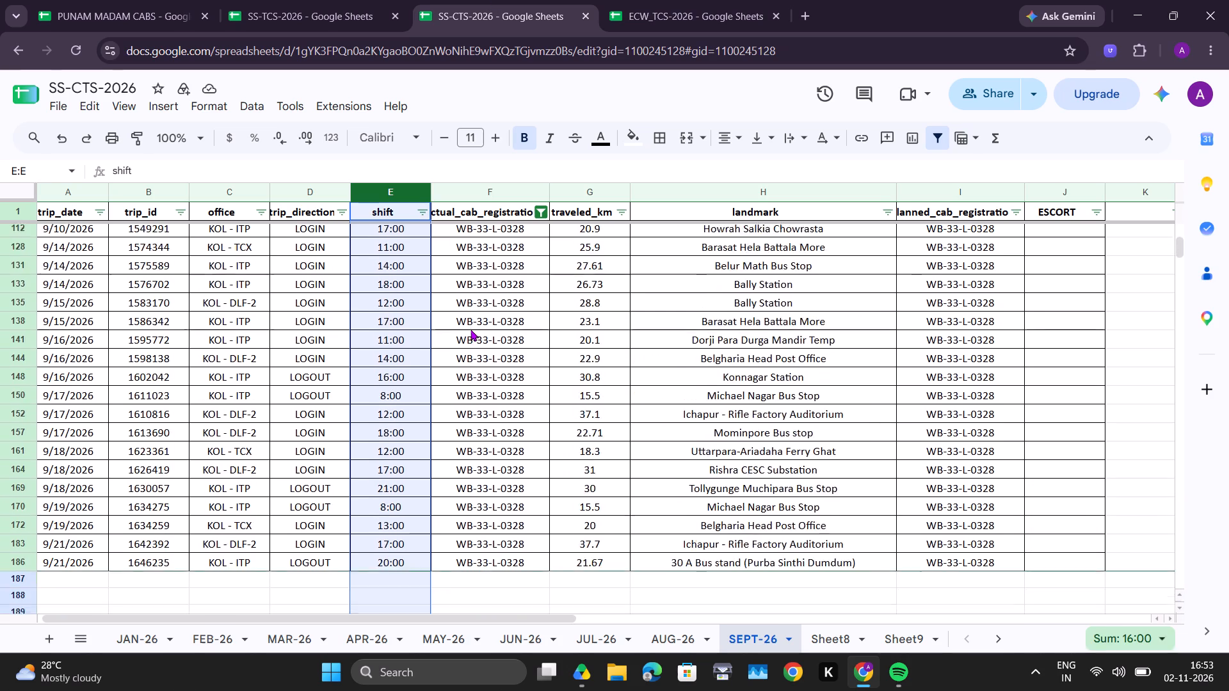
scroll(470, 330, up, 7)
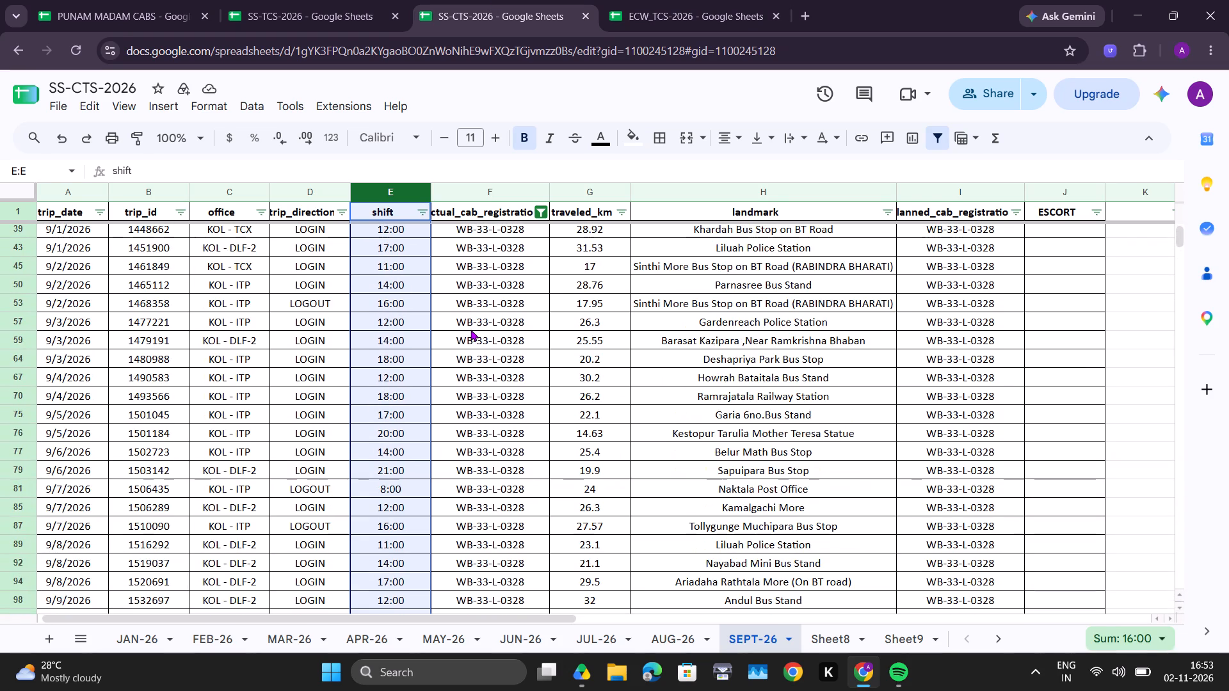
click(597, 193)
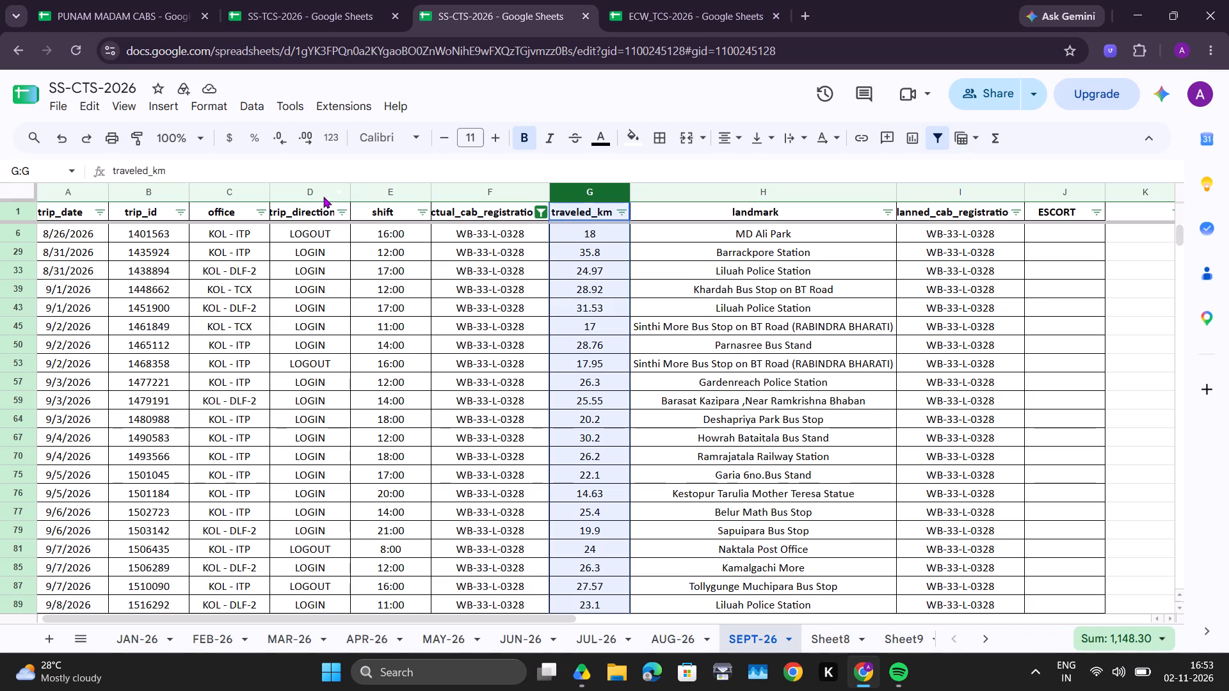
click(314, 0)
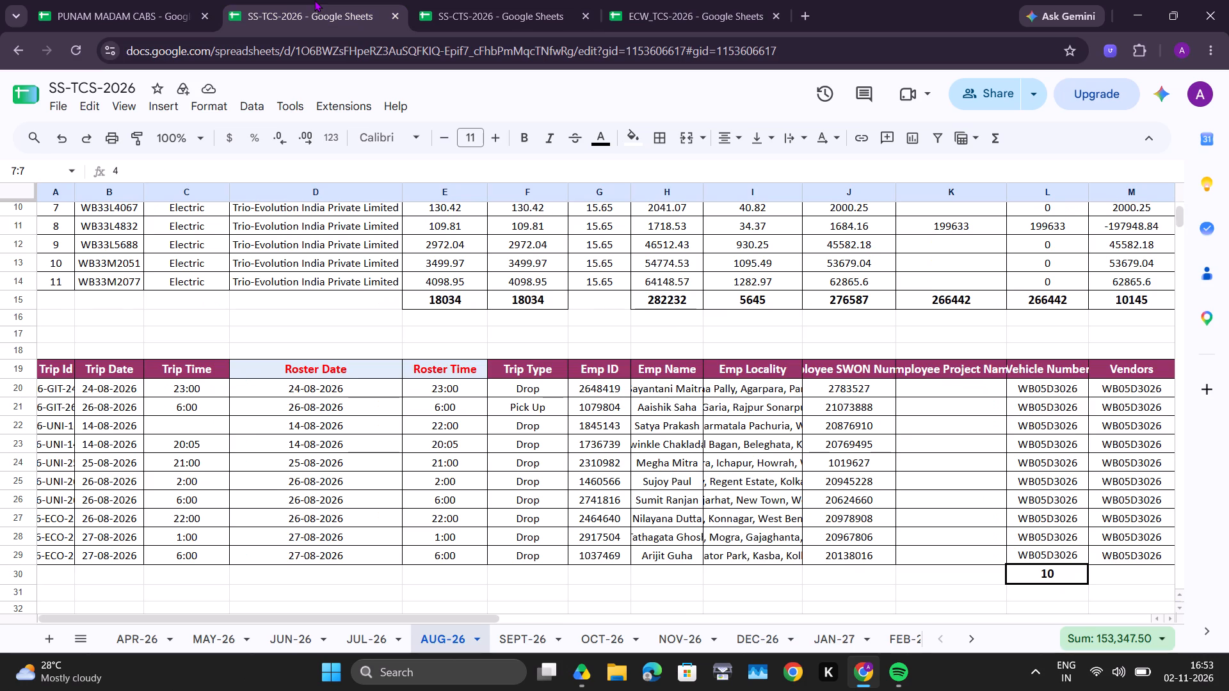
click(135, 0)
scroll(504, 382, left, 2)
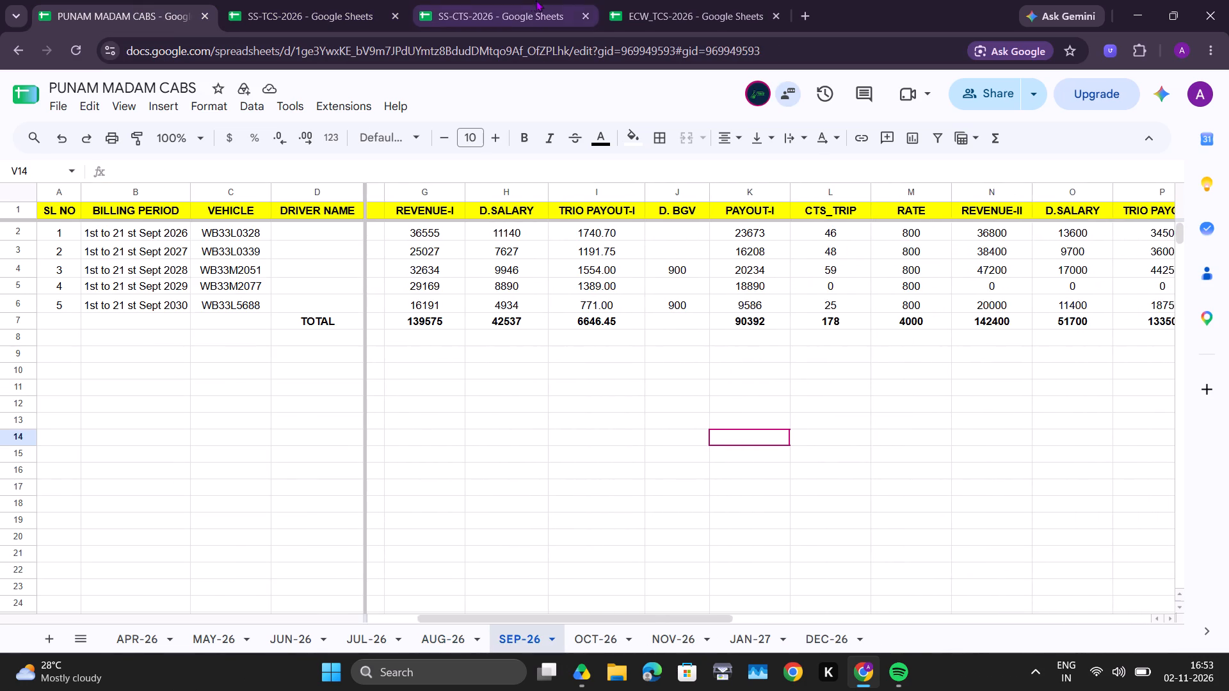
click(527, 0)
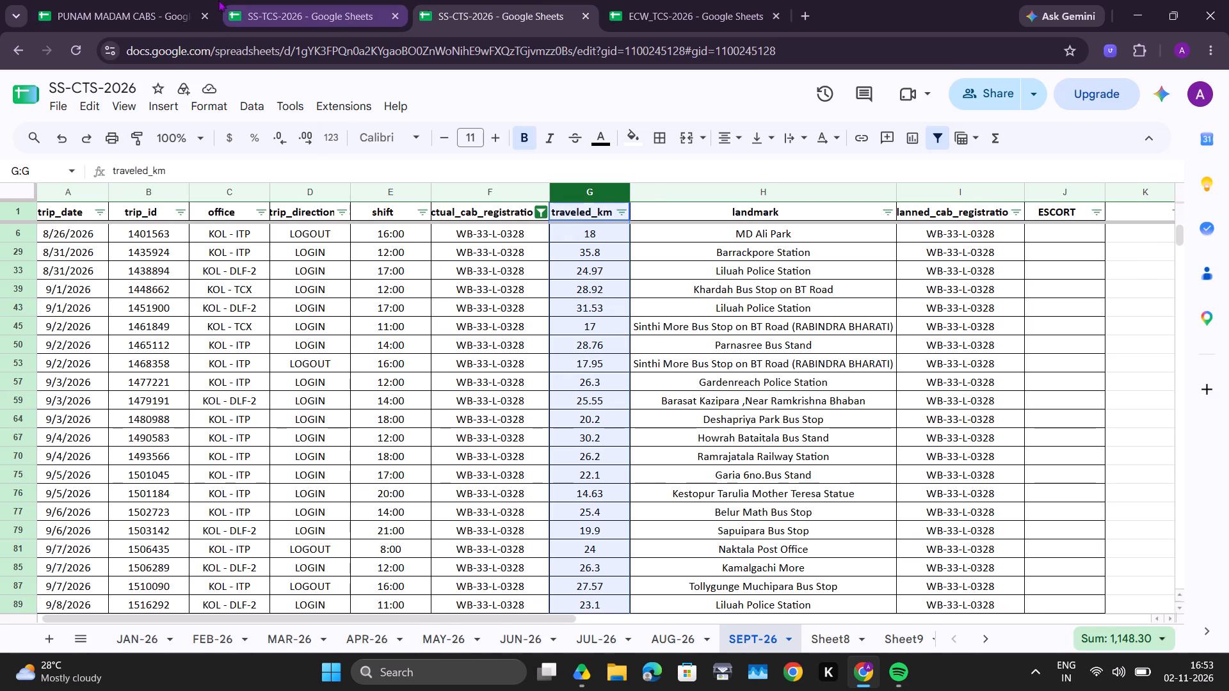
click(152, 0)
scroll(507, 391, left, 3)
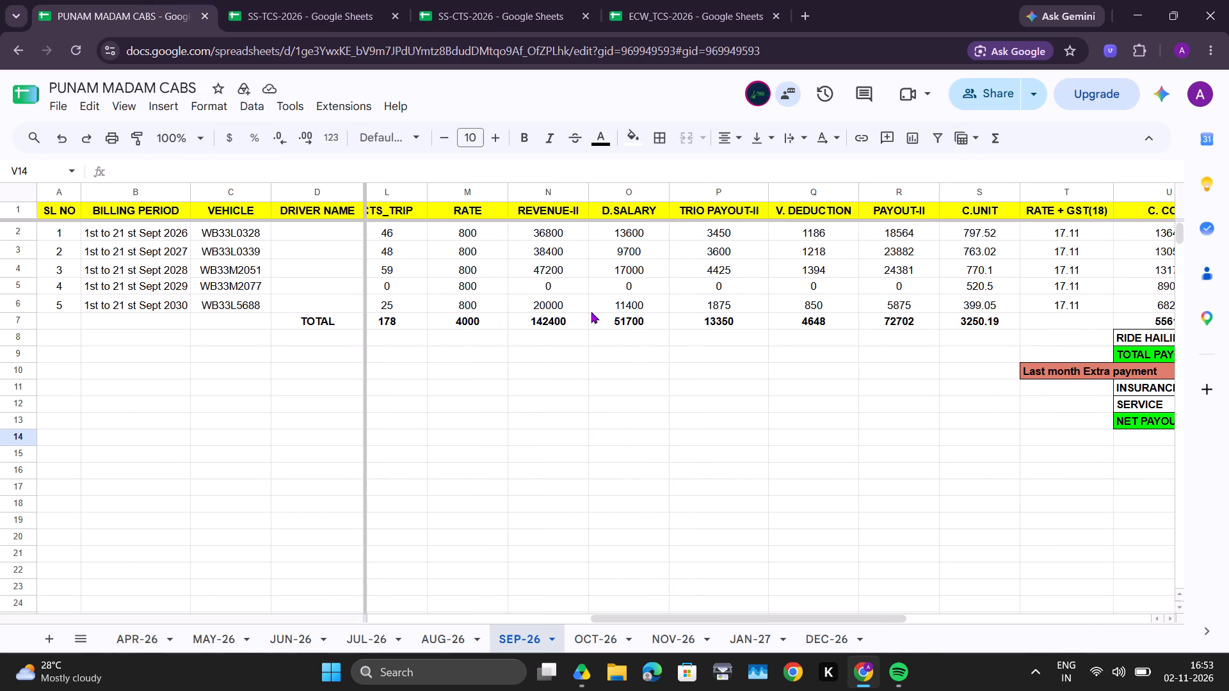
click(388, 258)
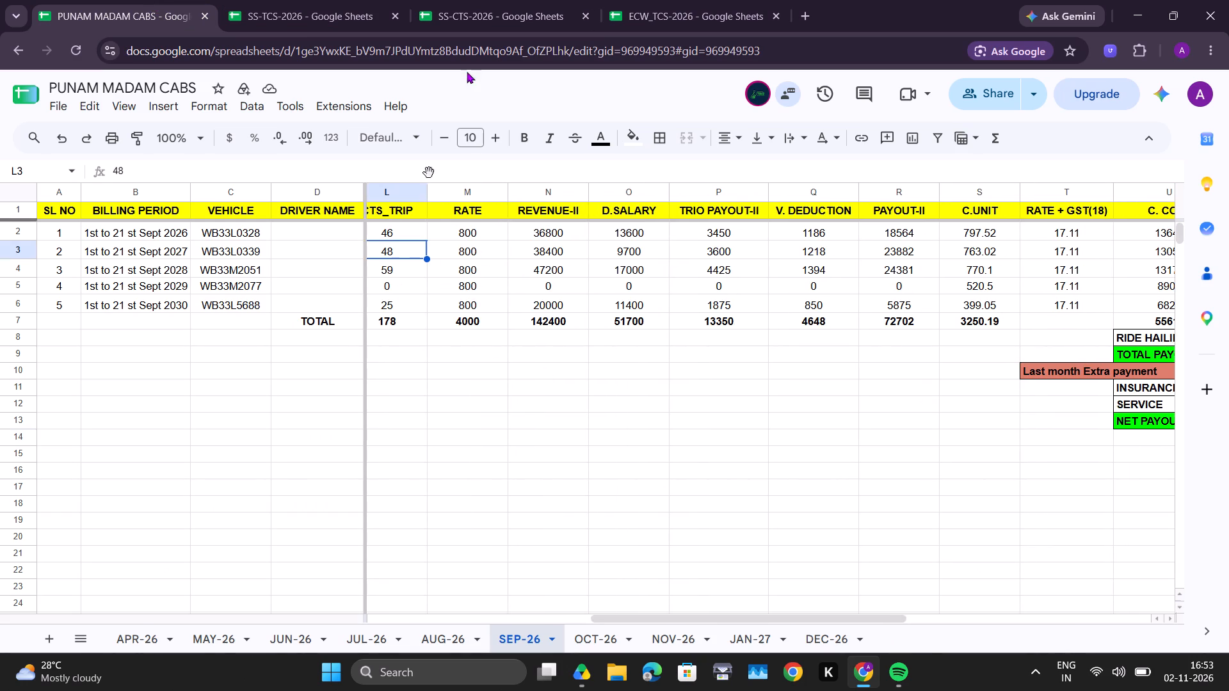
click(518, 0)
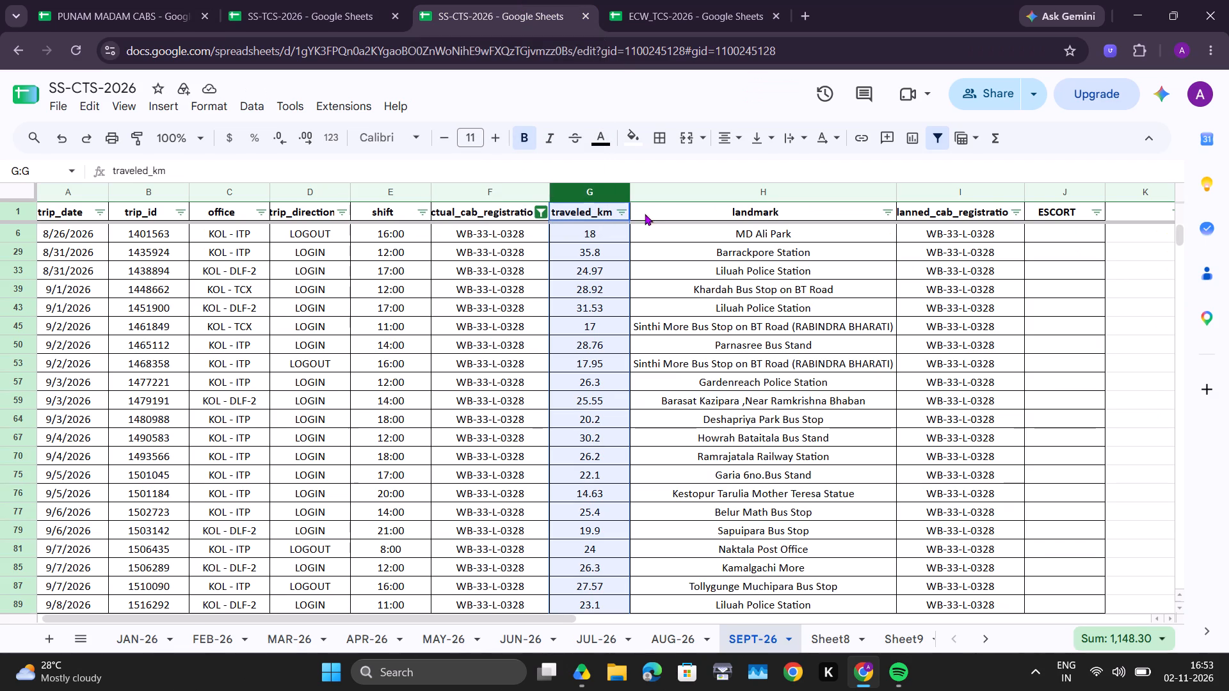
click(545, 212)
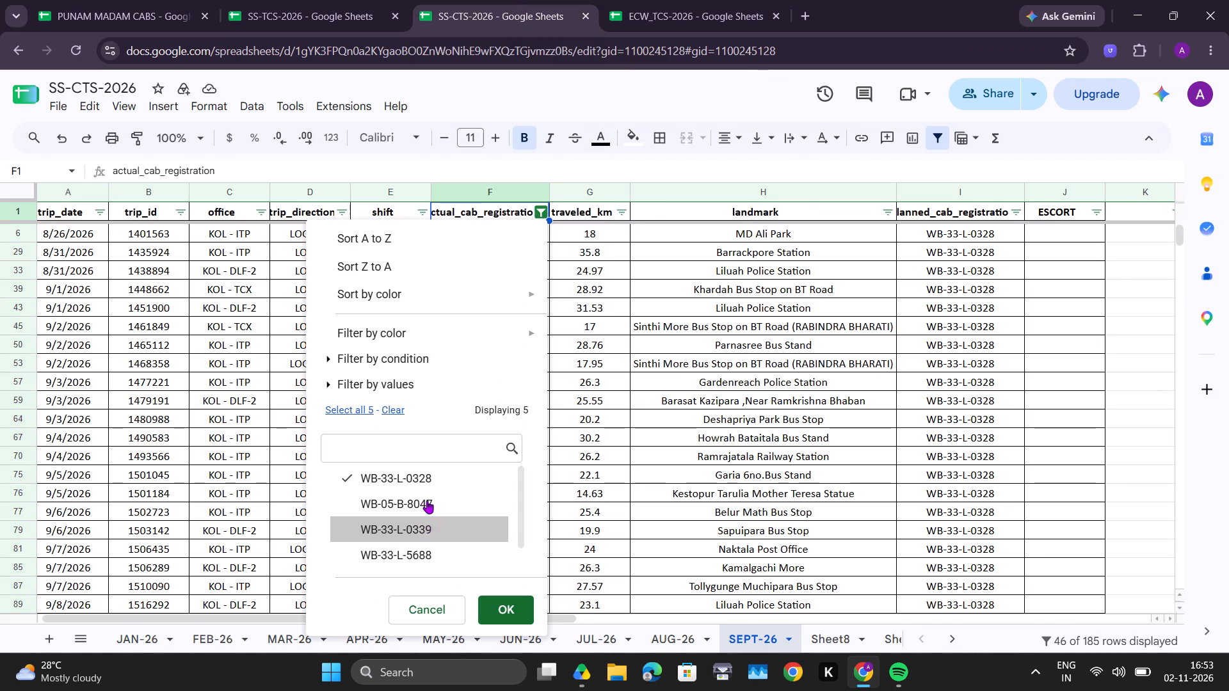
click(440, 470)
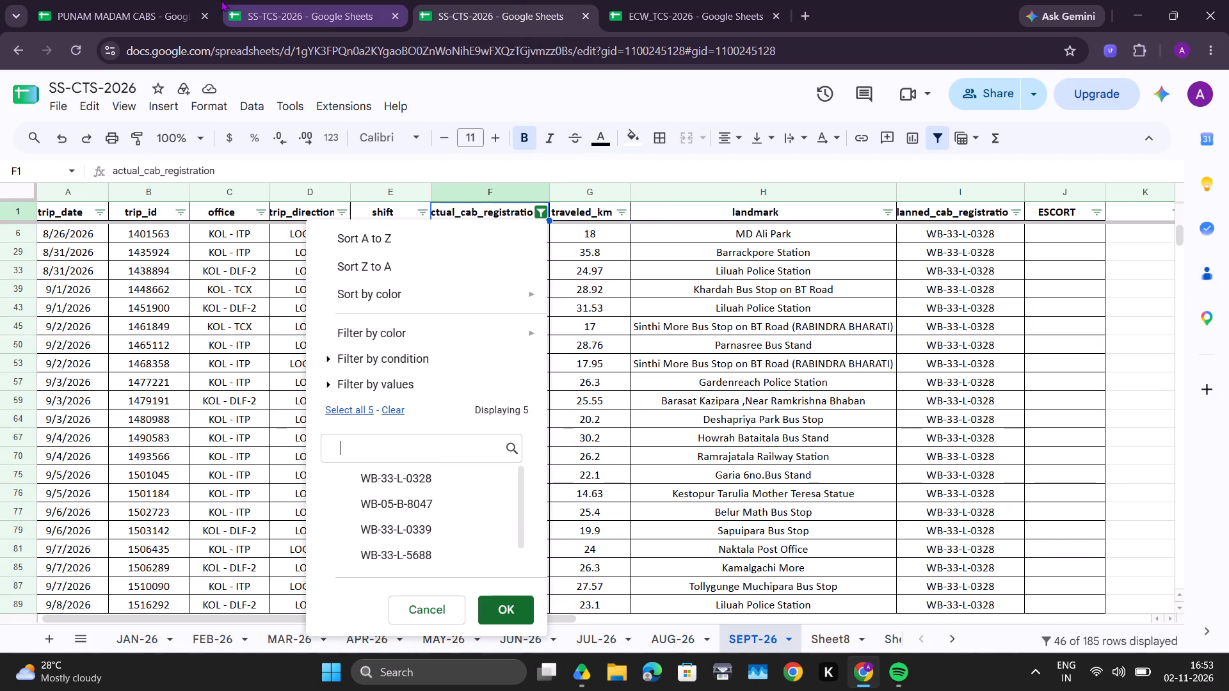
click(99, 3)
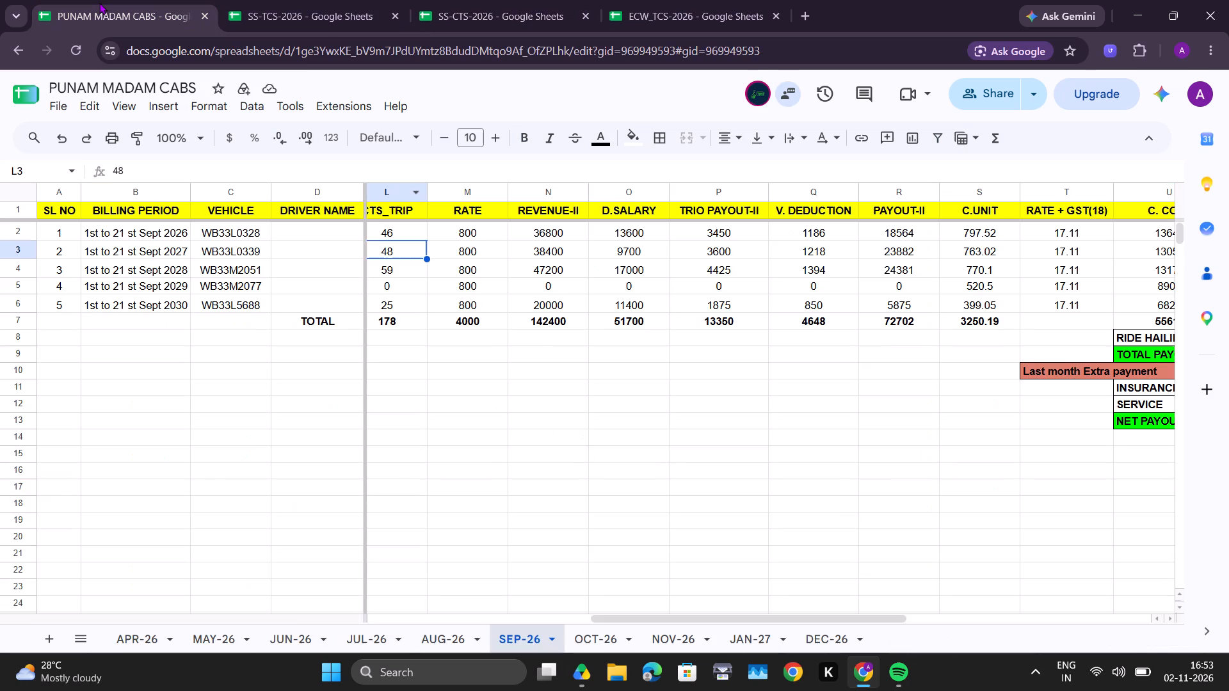
click(619, 1)
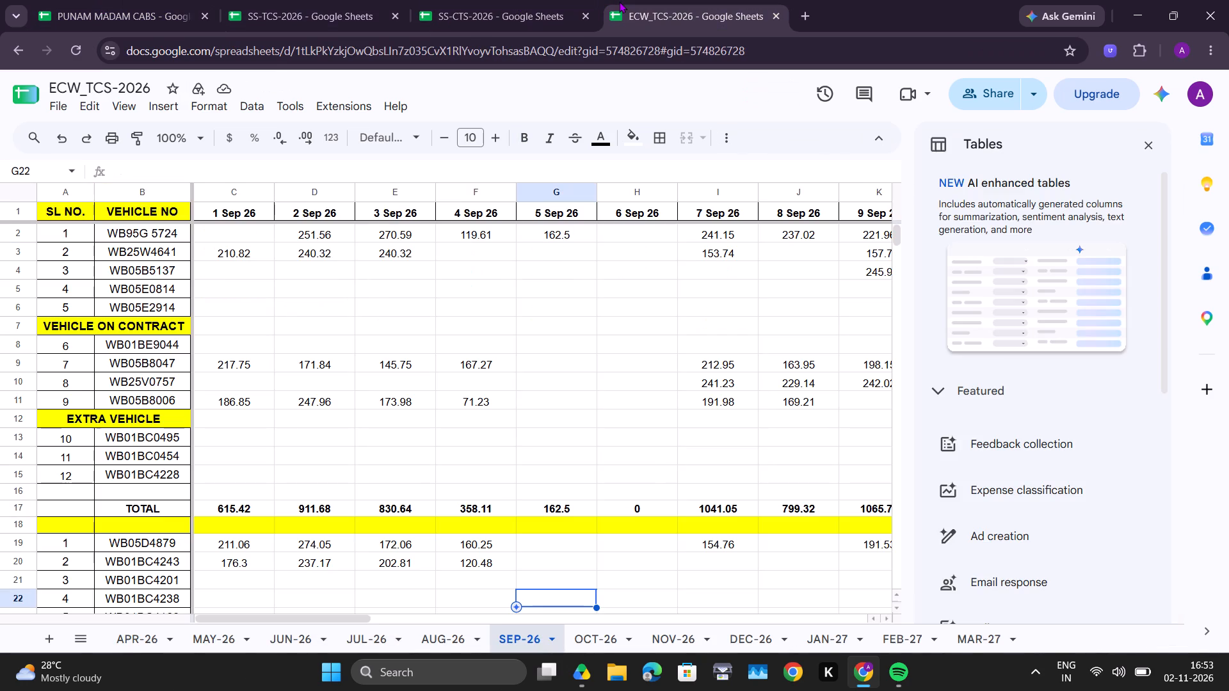
click(474, 0)
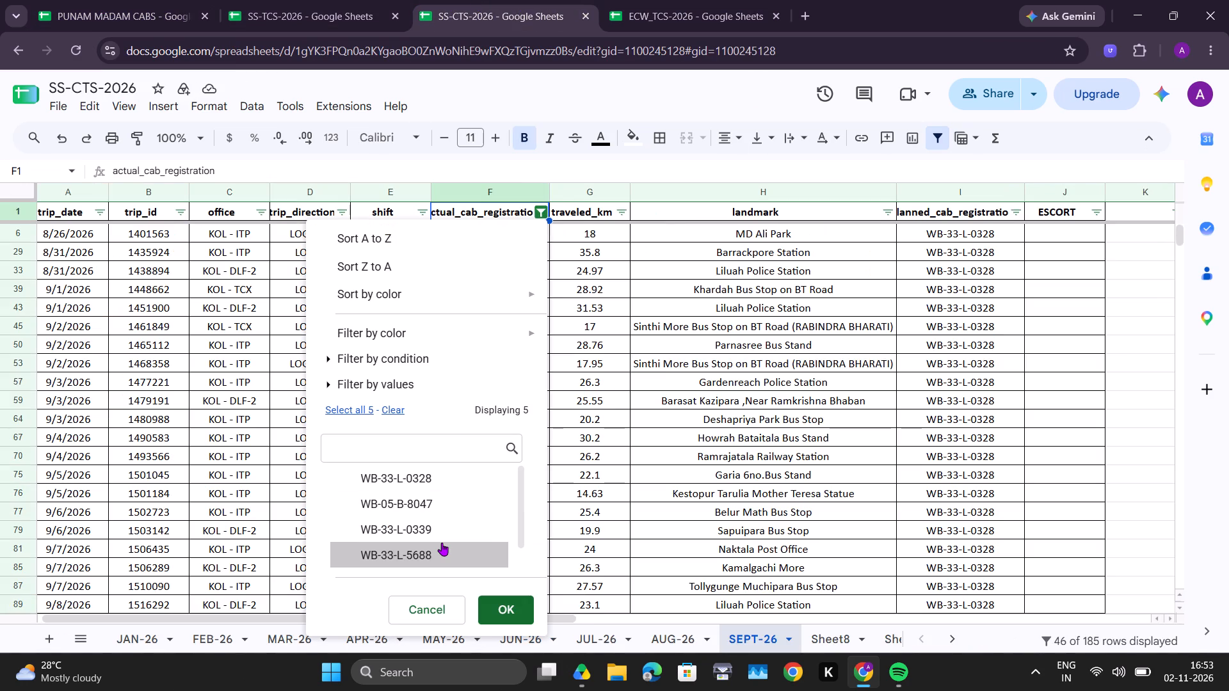
click(442, 533)
click(515, 615)
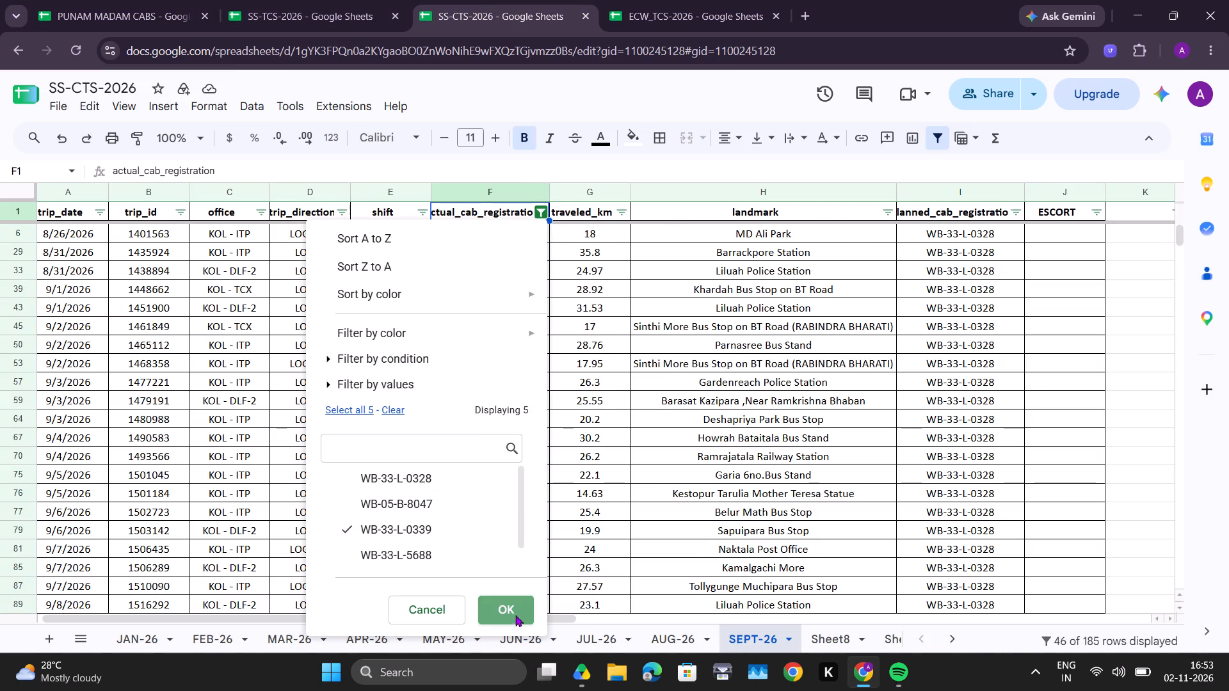
click(497, 190)
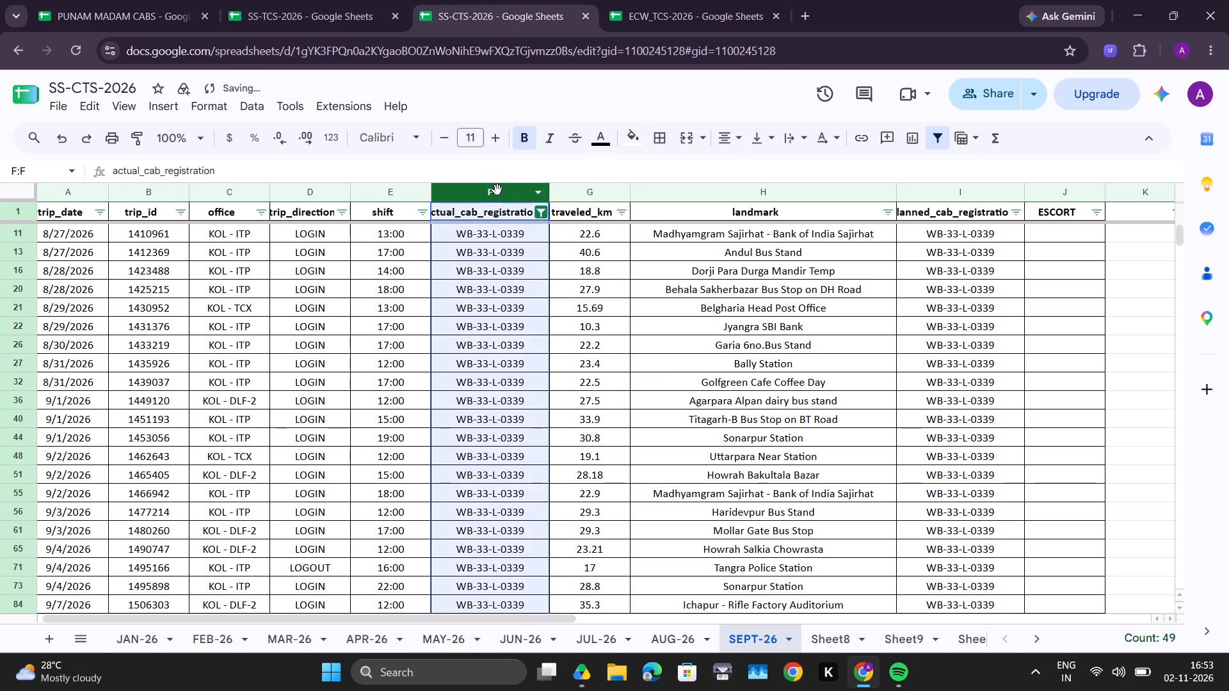
click(1144, 633)
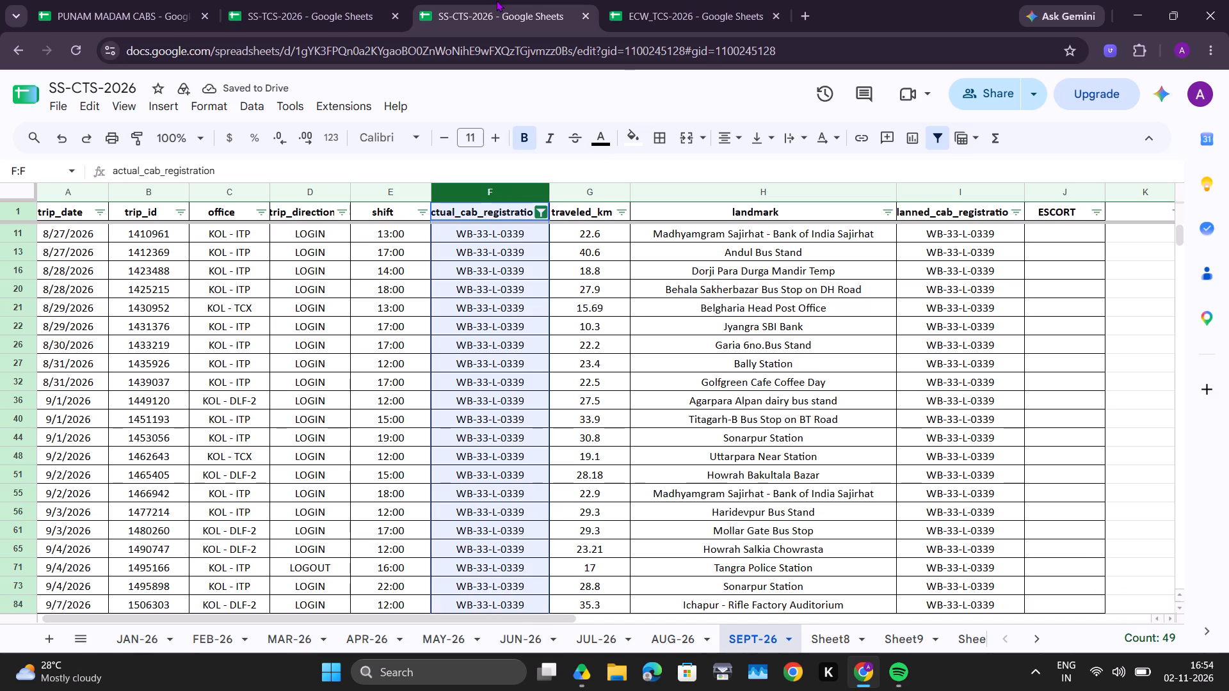
click(138, 0)
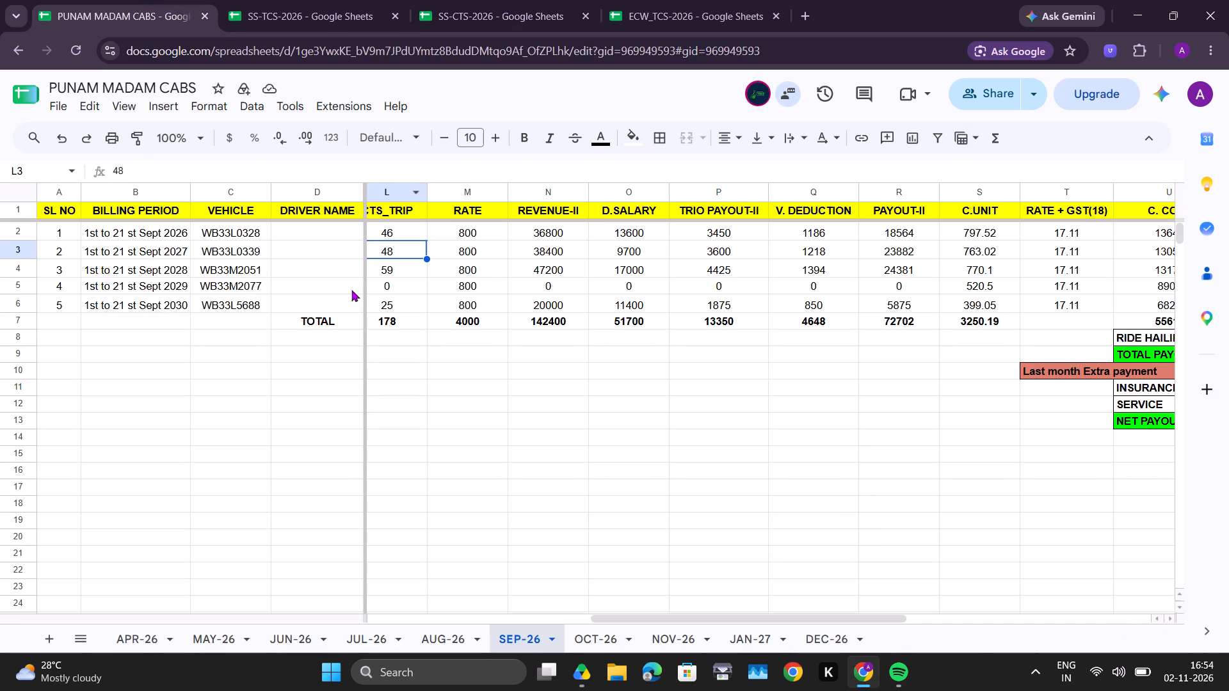
click(408, 269)
scroll(498, 376, left, 2)
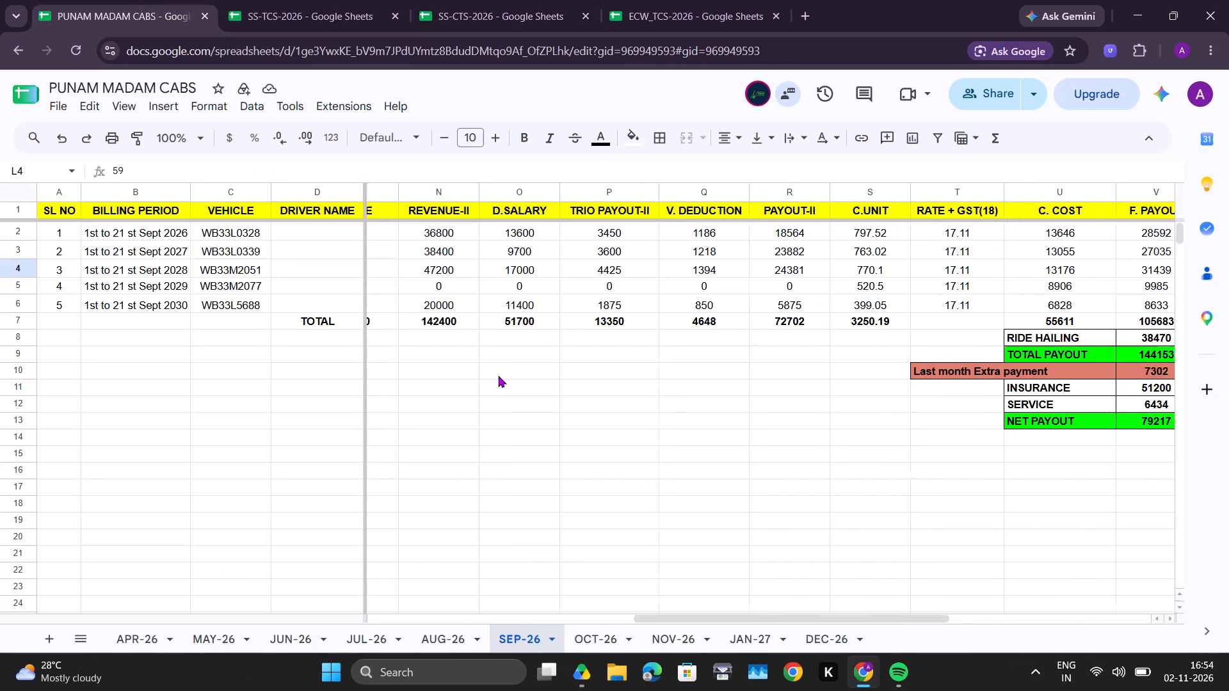
scroll(498, 376, left, 3)
scroll(498, 376, right, 6)
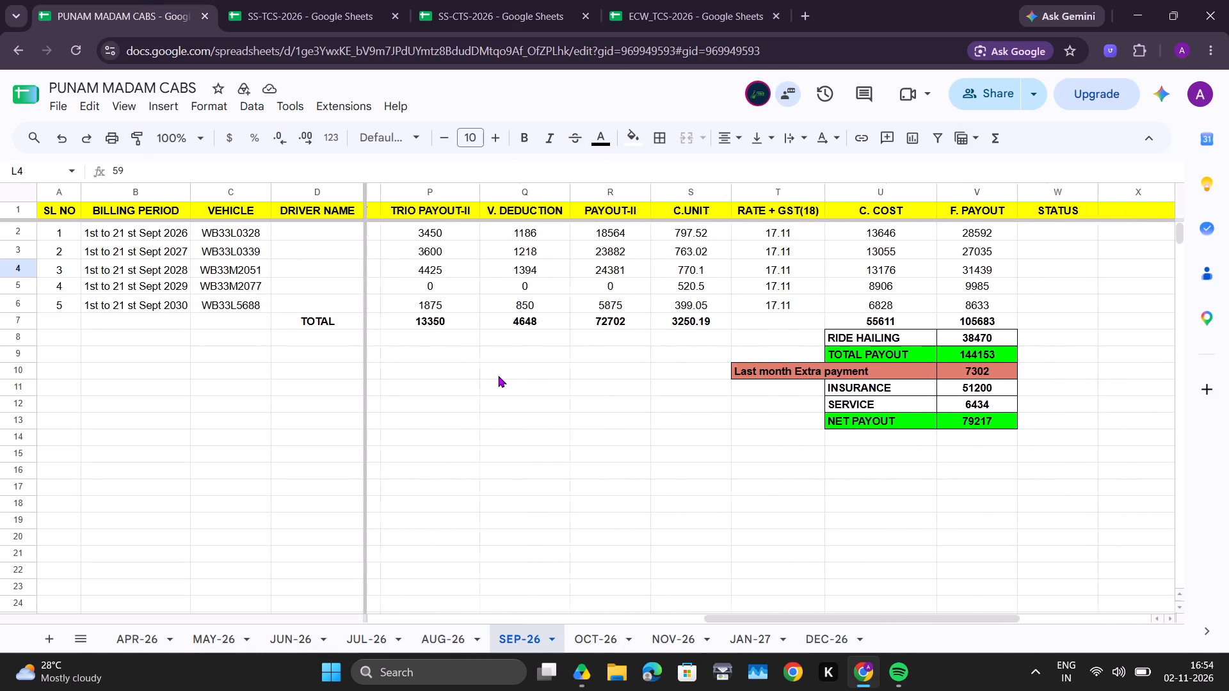
scroll(498, 376, right, 6)
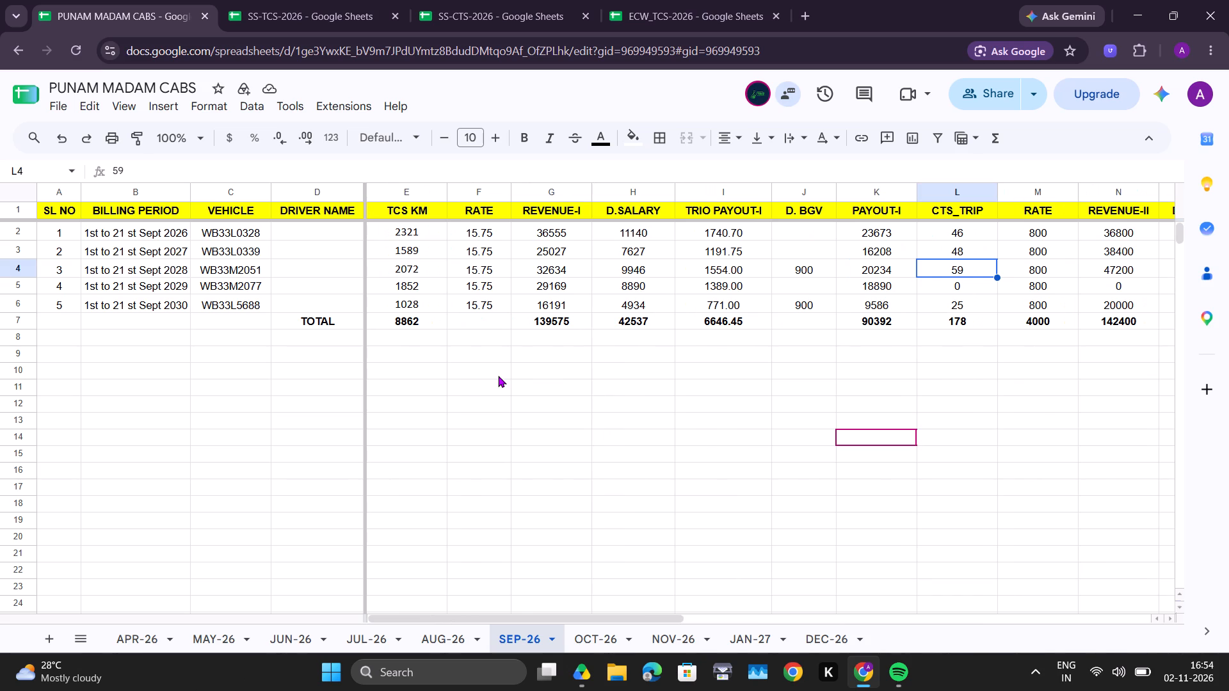
scroll(498, 376, left, 5)
click(445, 3)
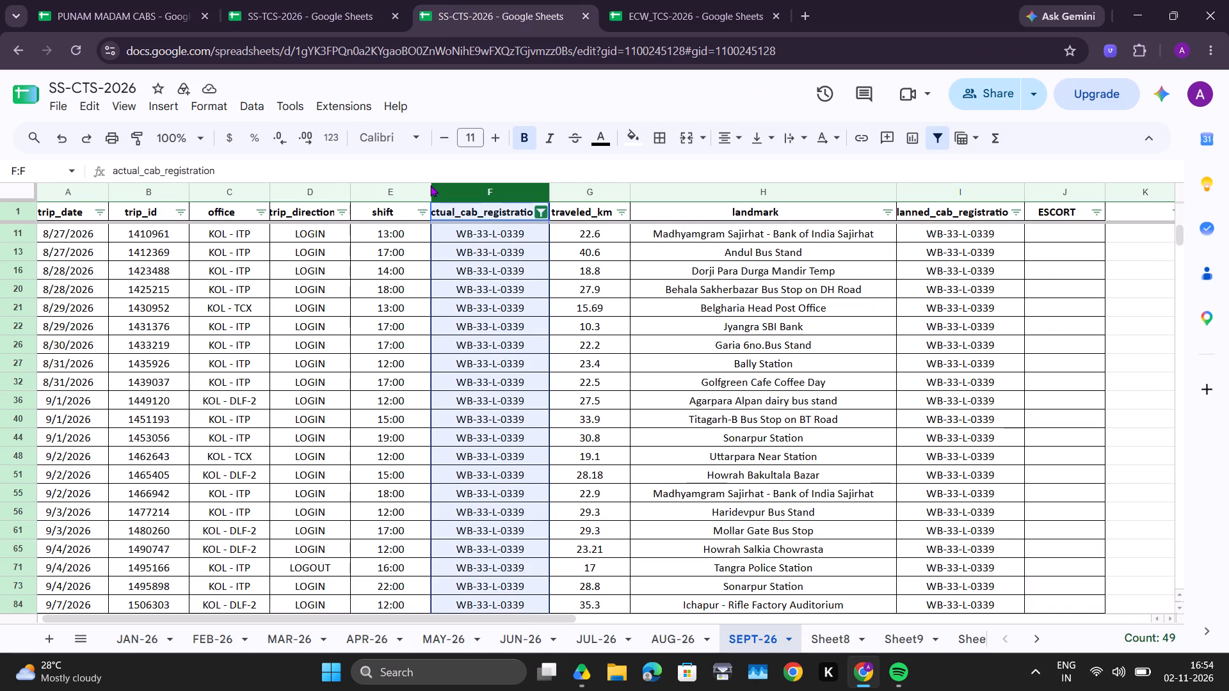
scroll(416, 361, down, 3)
scroll(416, 361, up, 11)
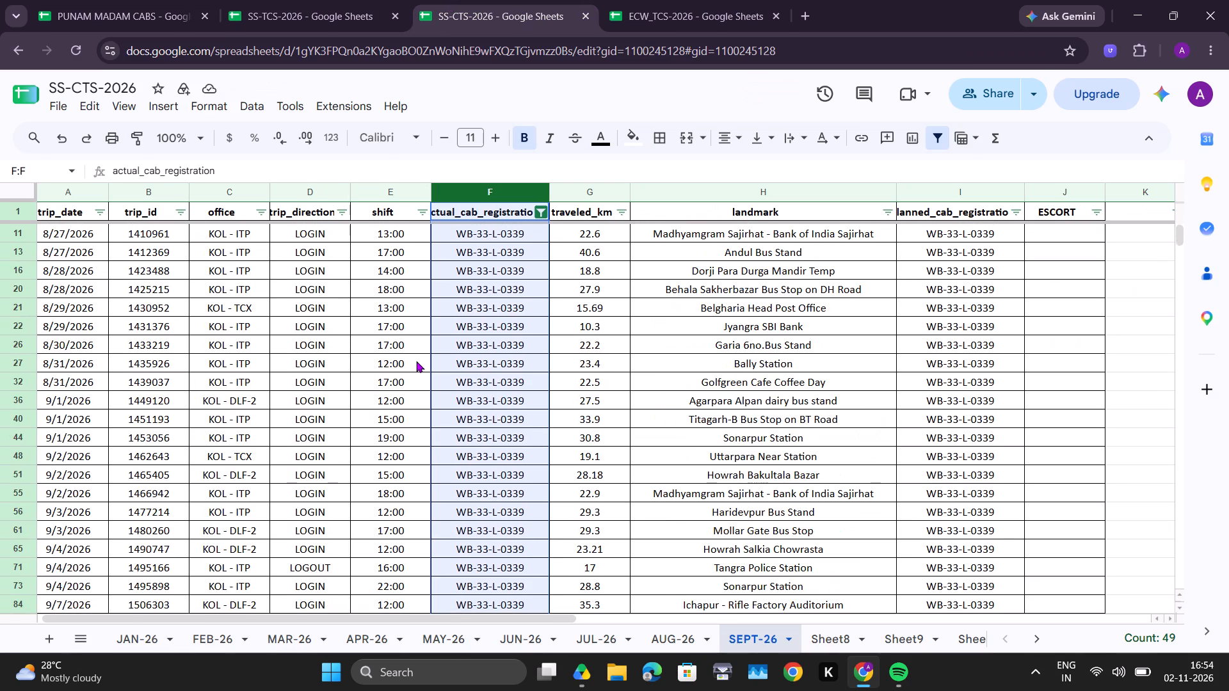
drag(518, 237, 489, 427)
scroll(489, 427, up, 12)
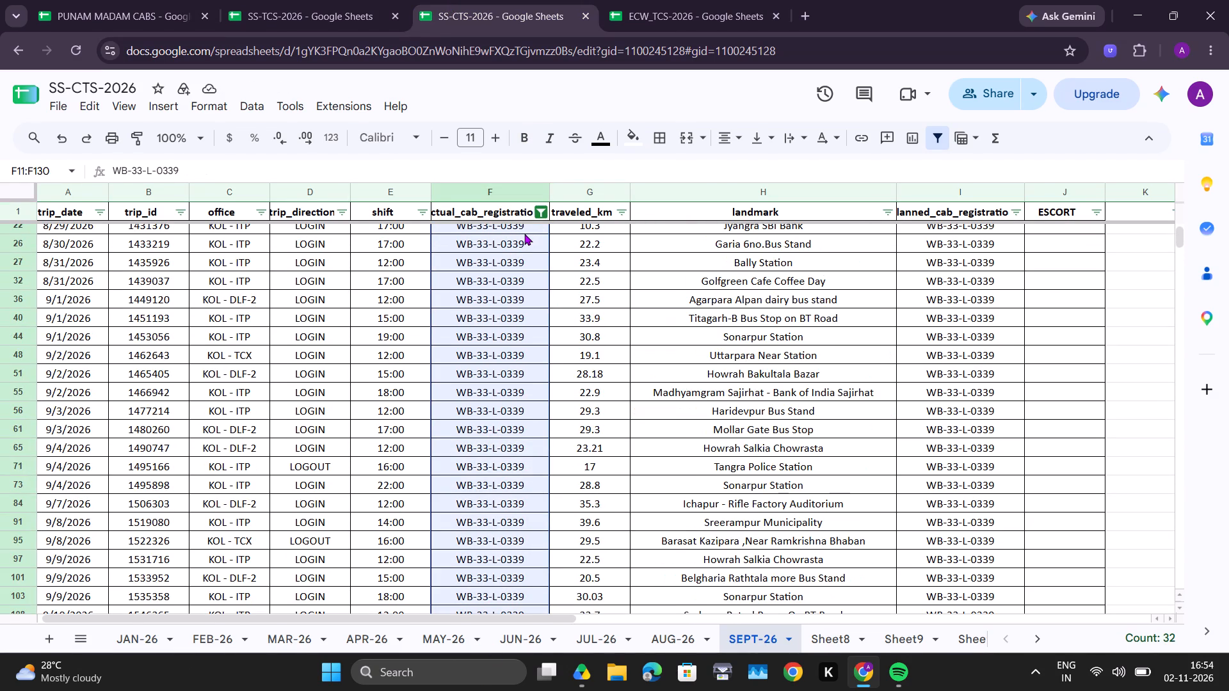
drag(524, 234, 521, 257)
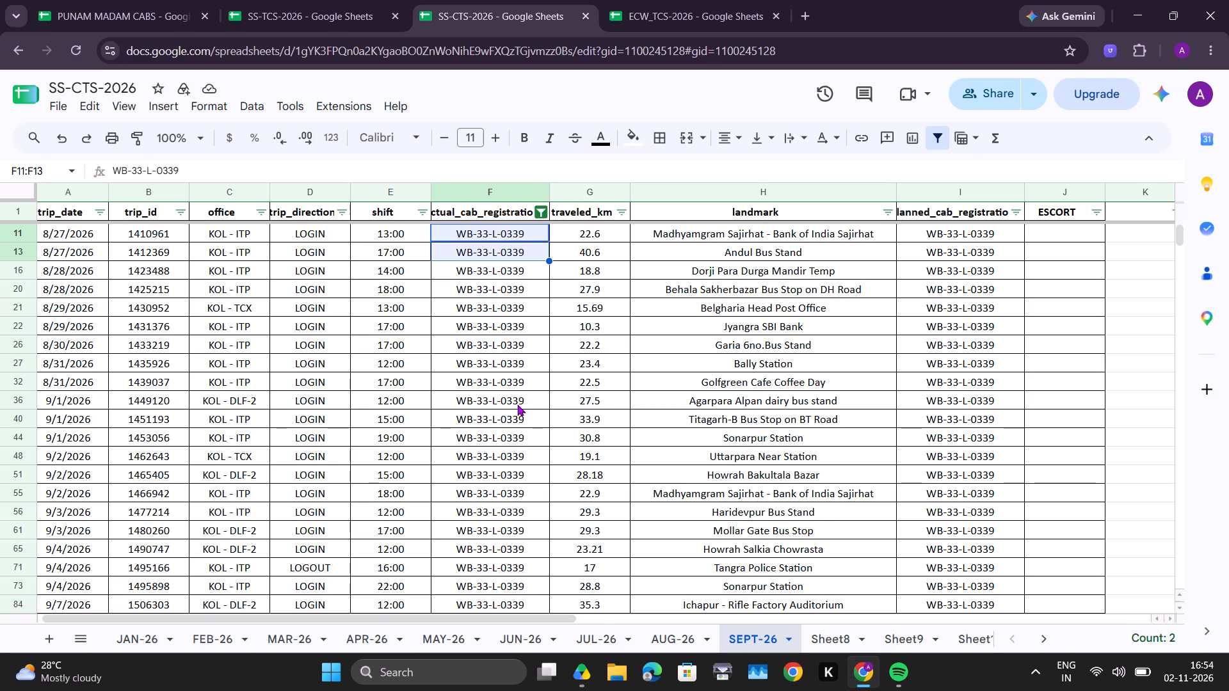
scroll(517, 404, right, 1)
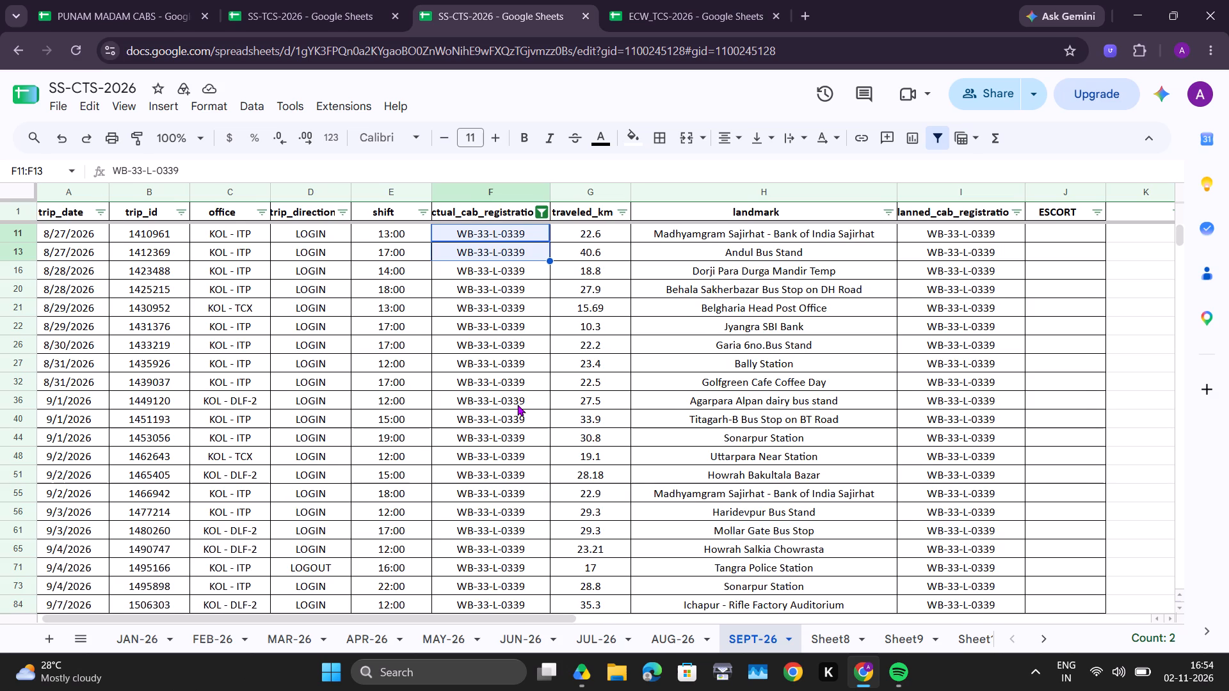
scroll(517, 404, right, 2)
scroll(517, 404, down, 4)
scroll(517, 404, right, 1)
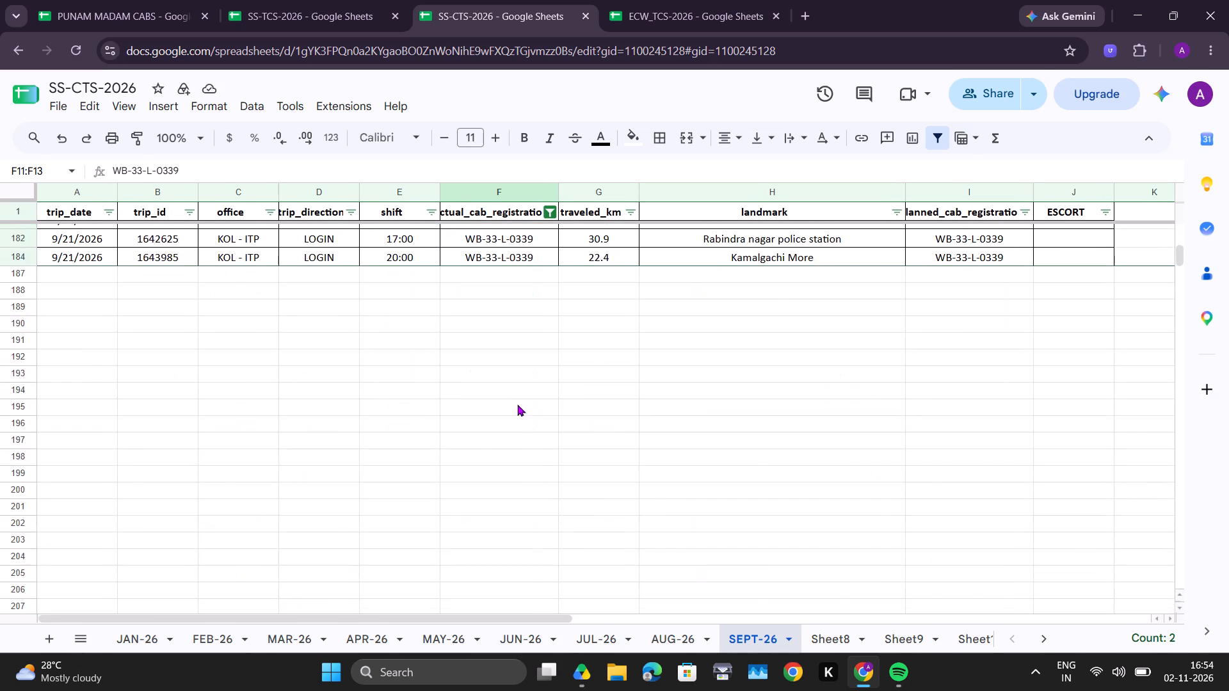
scroll(517, 404, right, 1)
scroll(517, 404, up, 4)
Go past the SEP-26 payout sheet to ECW_TCS-2026 and close its Tables suggestions.
click(117, 0)
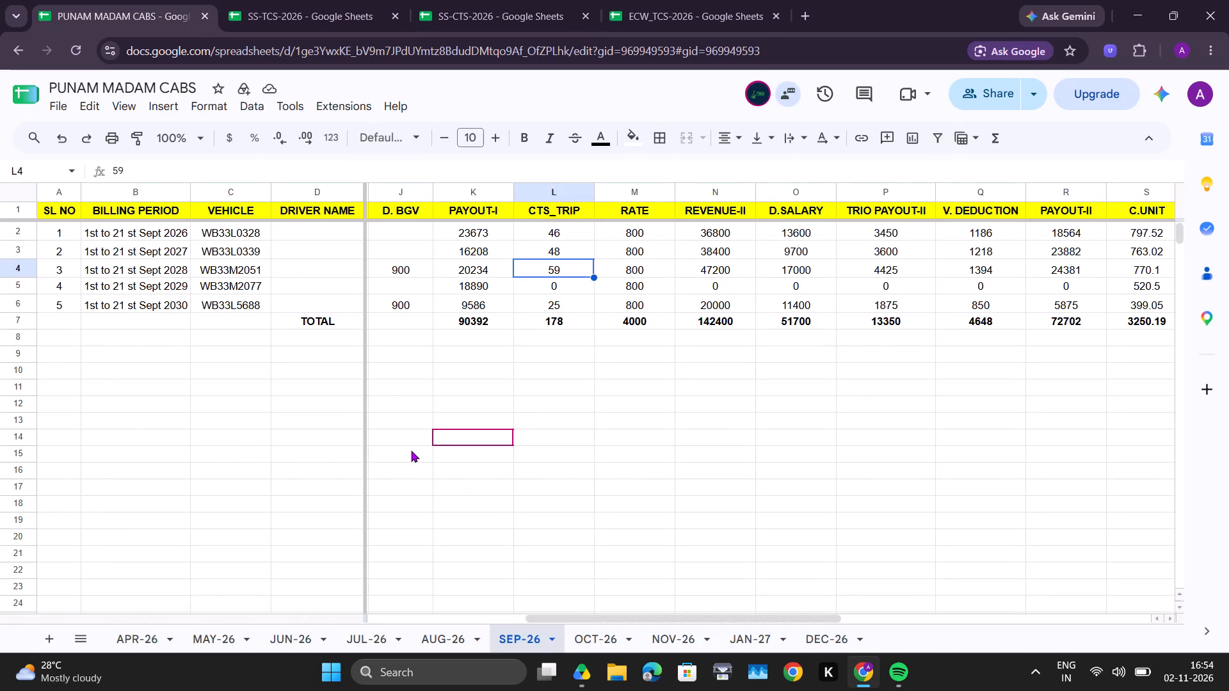
click(687, 0)
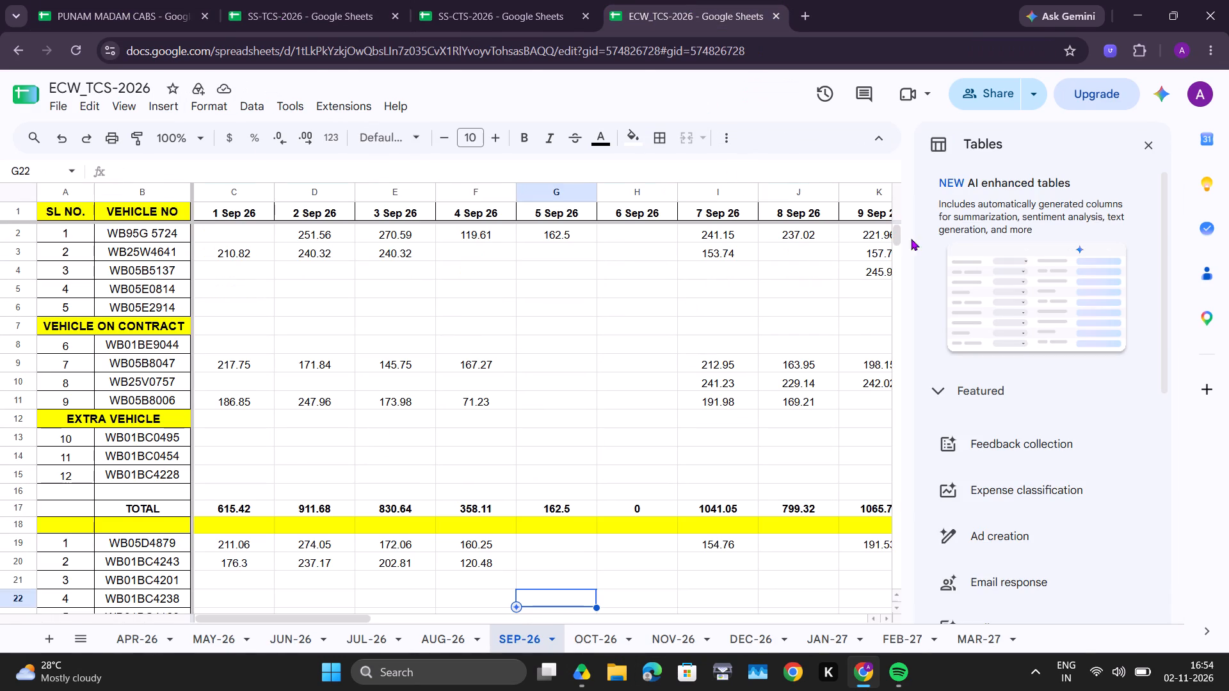
click(1149, 144)
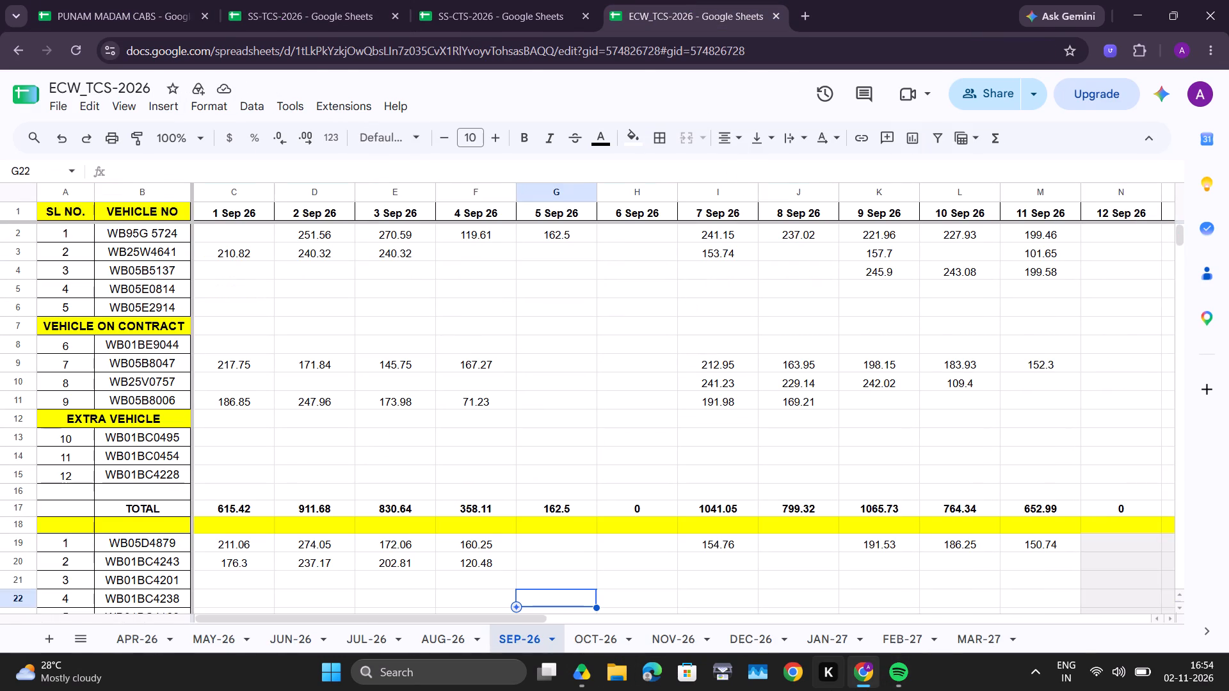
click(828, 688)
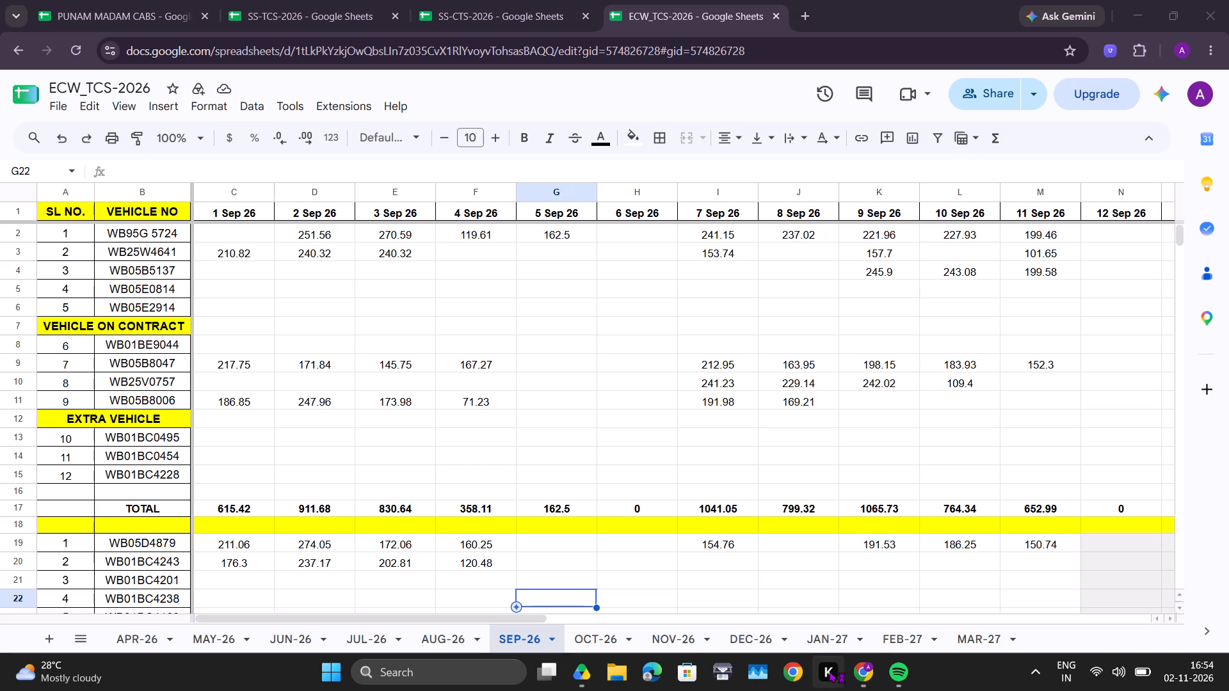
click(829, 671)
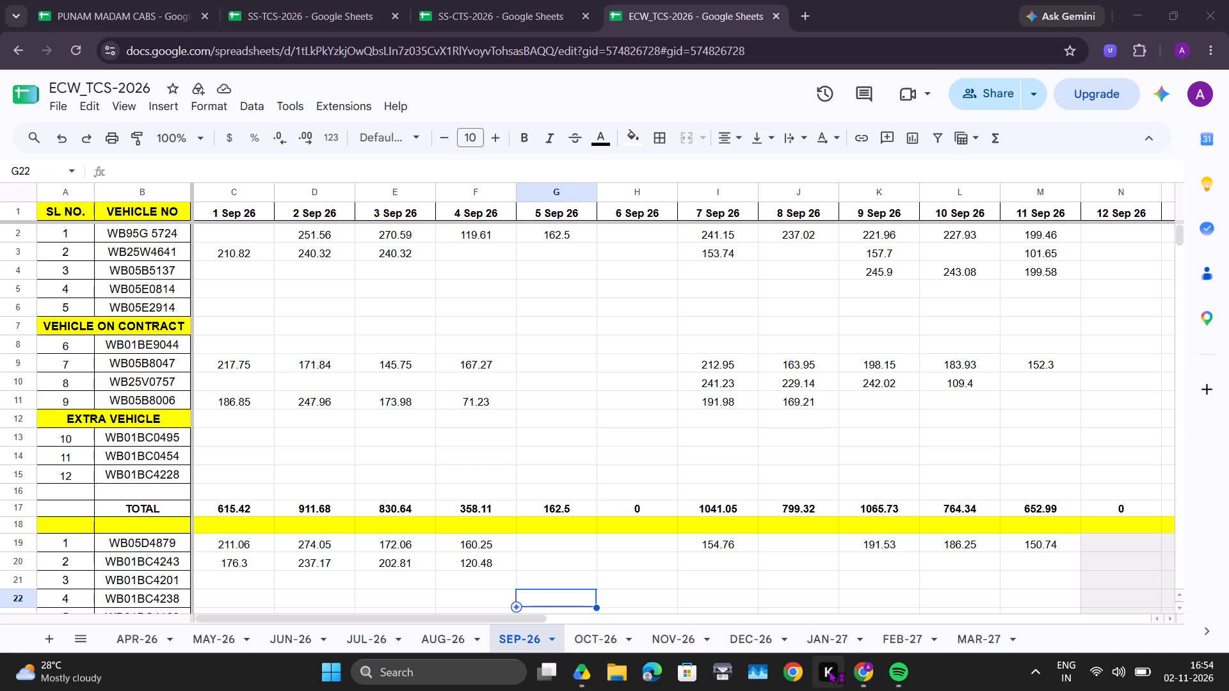